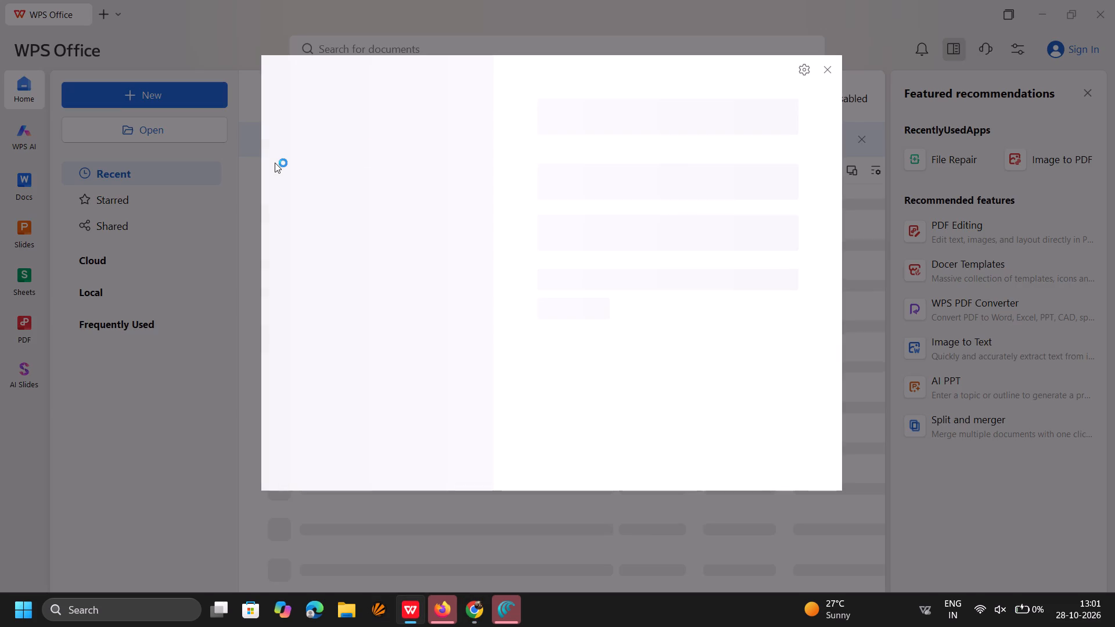
{"action": "left_click", "coordinate": [825, 62]}
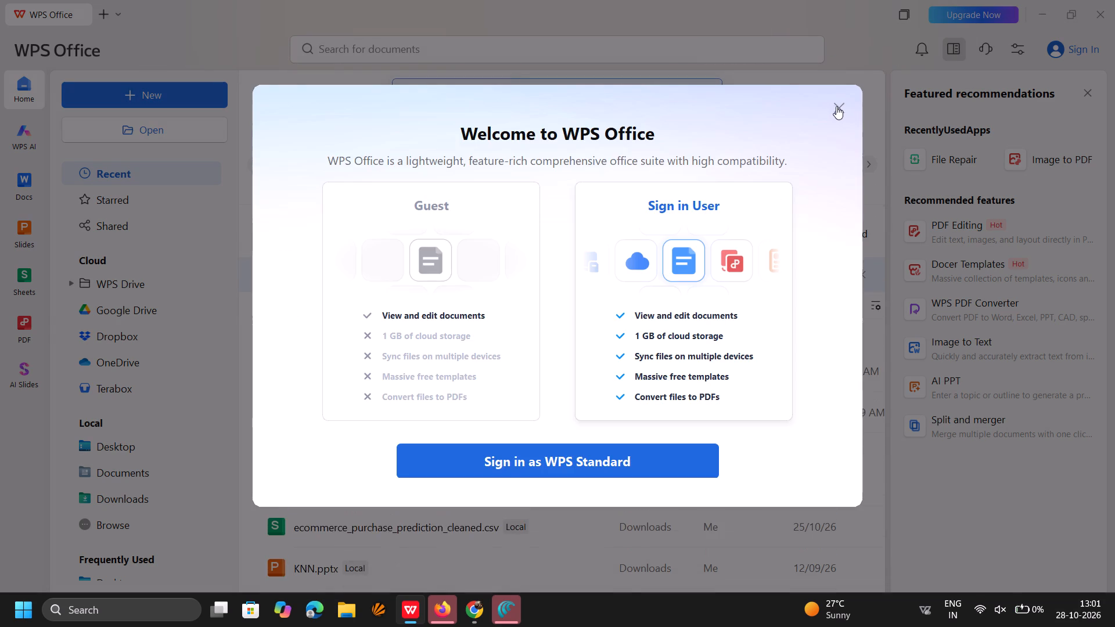
{"action": "left_click", "coordinate": [837, 106]}
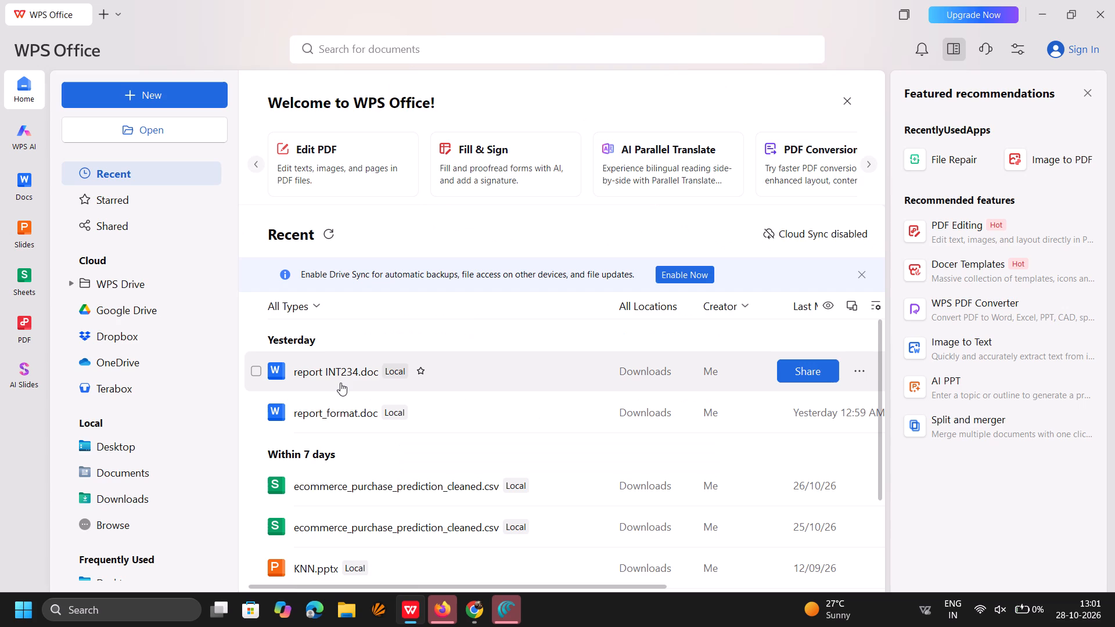
{"action": "double_click", "coordinate": [316, 363]}
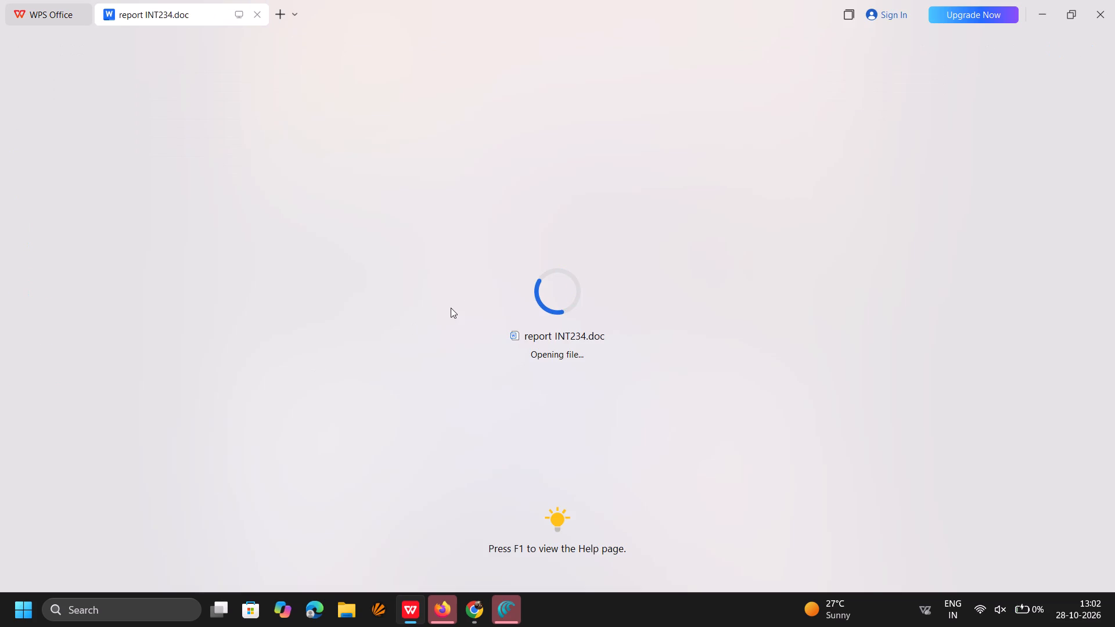
Look through the report from its cover page through the introduction and dataset chapters to the closing declaration.
{"action": "scroll", "coordinate": [667, 260], "scroll_direction": "down", "scroll_amount": 5}
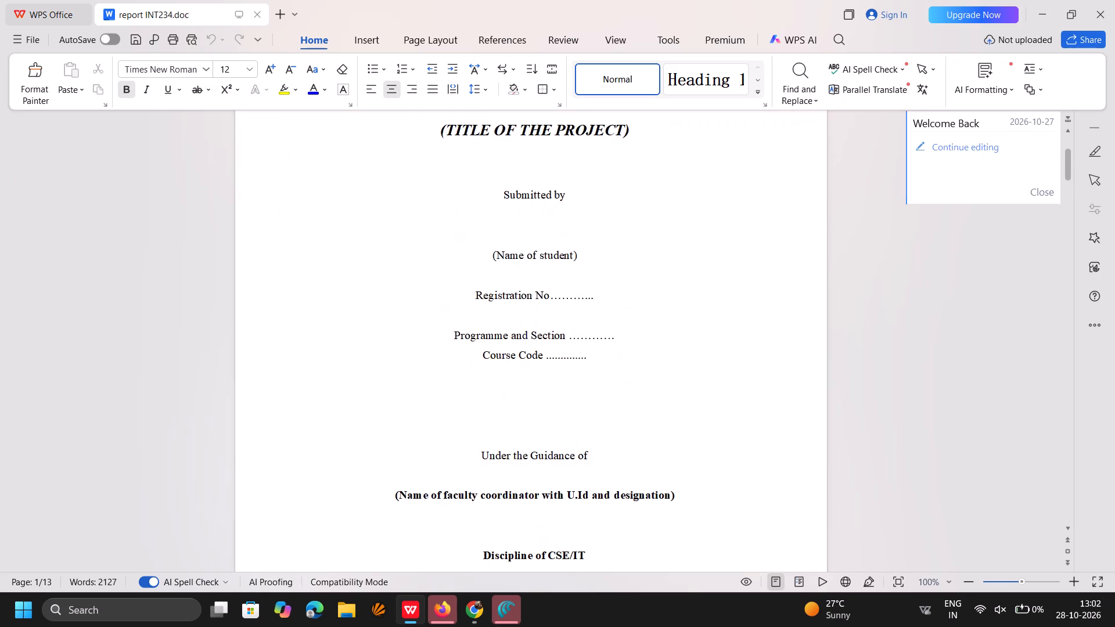
{"action": "scroll", "coordinate": [667, 260], "scroll_direction": "down", "scroll_amount": 10}
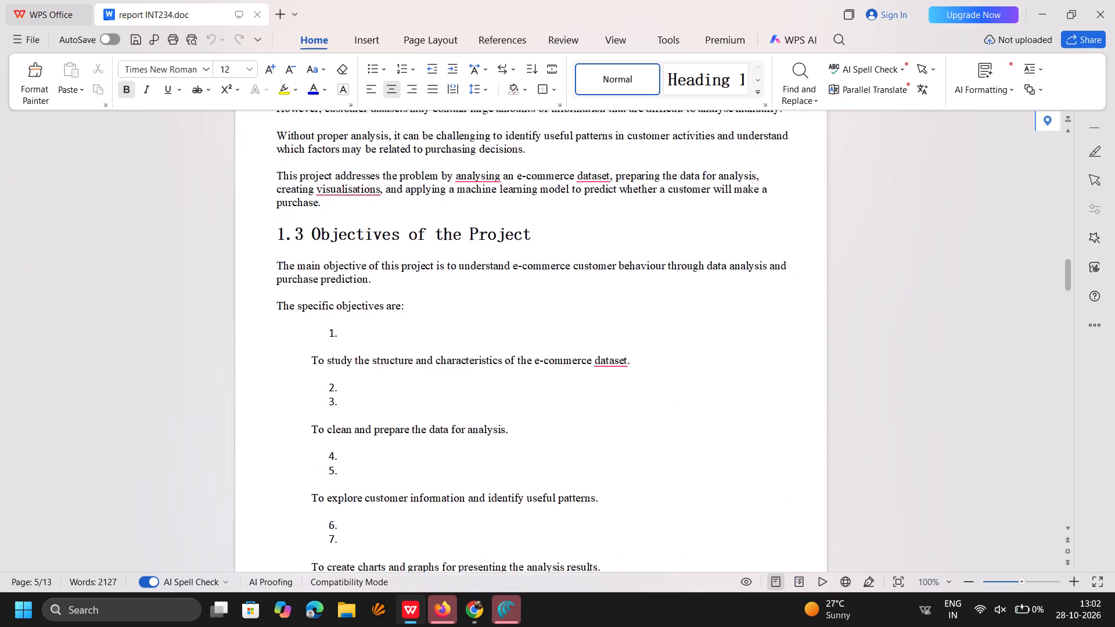
{"action": "scroll", "coordinate": [667, 260], "scroll_direction": "down", "scroll_amount": 6}
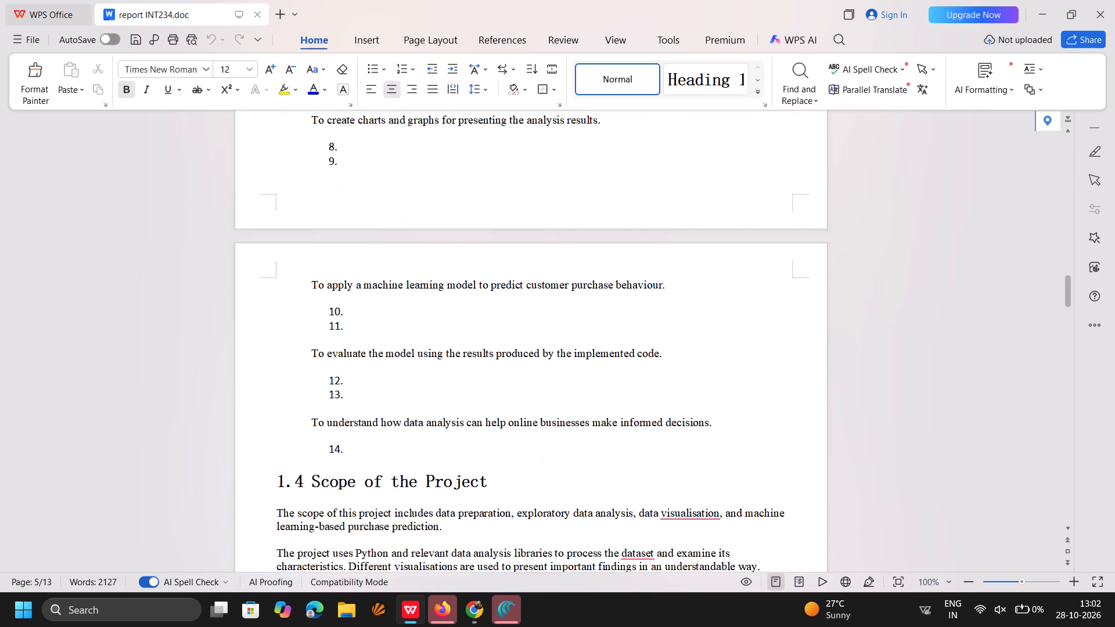
{"action": "scroll", "coordinate": [667, 260], "scroll_direction": "down", "scroll_amount": 7}
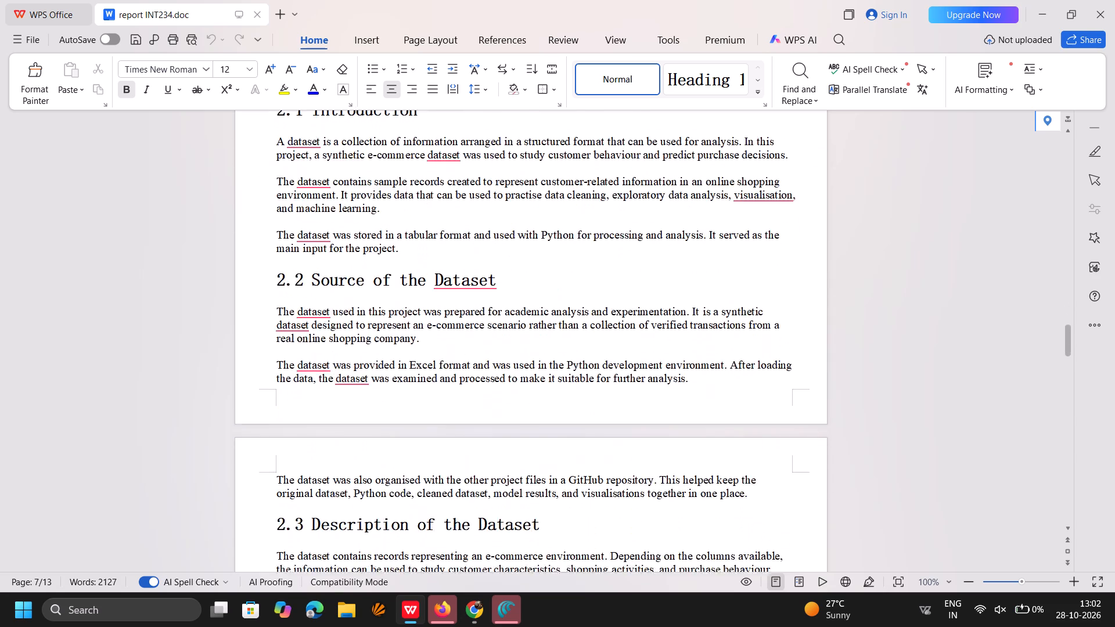
{"action": "scroll", "coordinate": [667, 260], "scroll_direction": "down", "scroll_amount": 9}
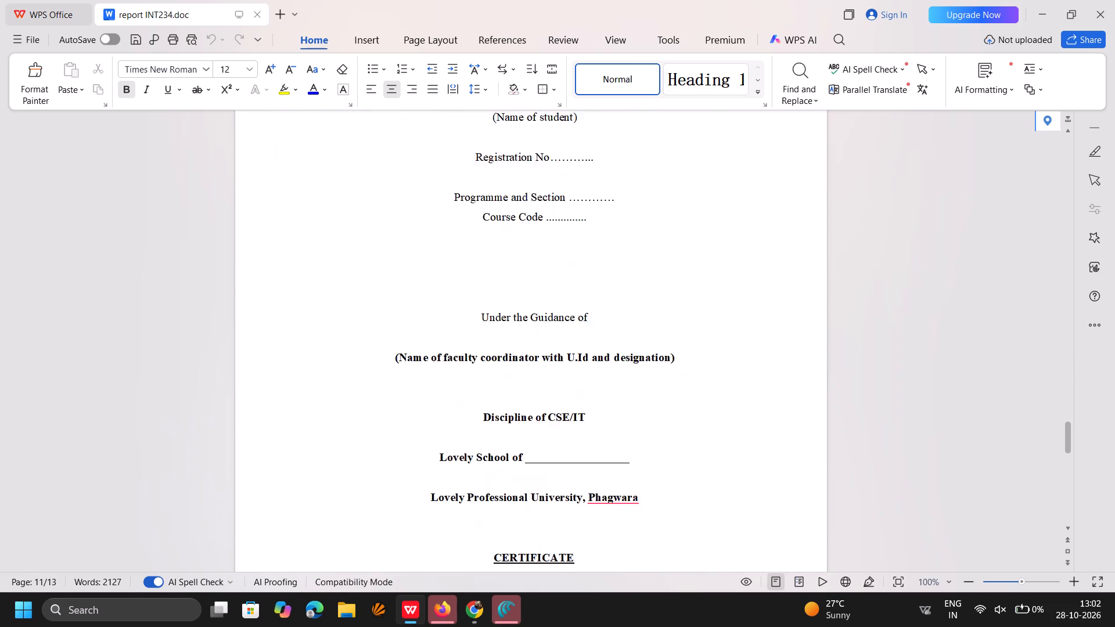
{"action": "scroll", "coordinate": [667, 260], "scroll_direction": "down", "scroll_amount": 10}
Review the declaration, certificate and cover page templates backwards to the report's formatting guidelines.
{"action": "scroll", "coordinate": [667, 260], "scroll_direction": "up", "scroll_amount": 4}
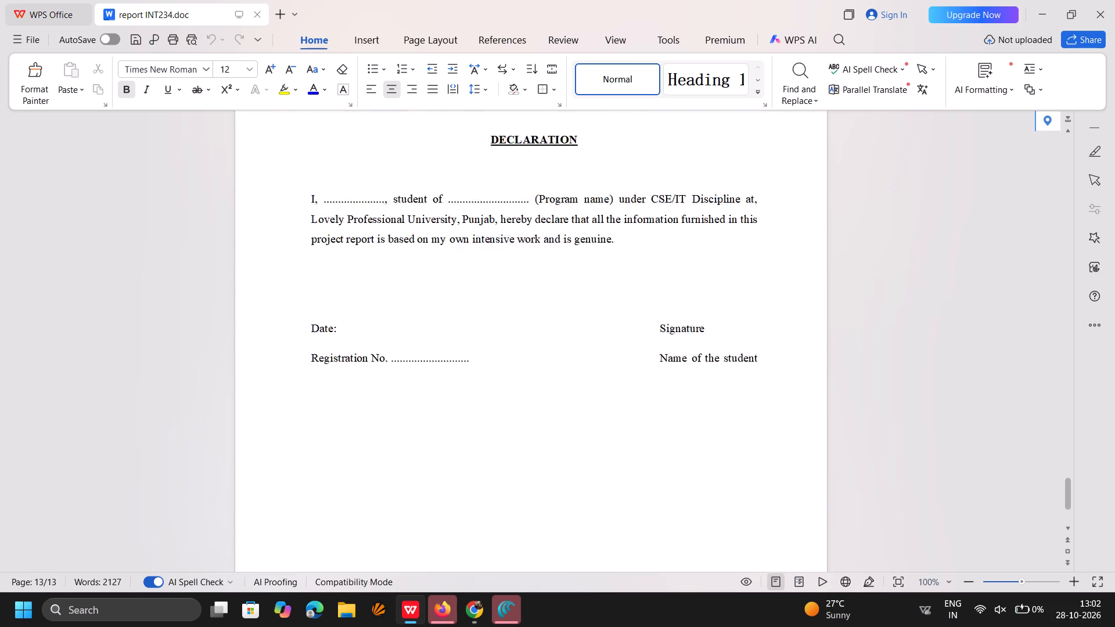
{"action": "scroll", "coordinate": [667, 260], "scroll_direction": "up", "scroll_amount": 7}
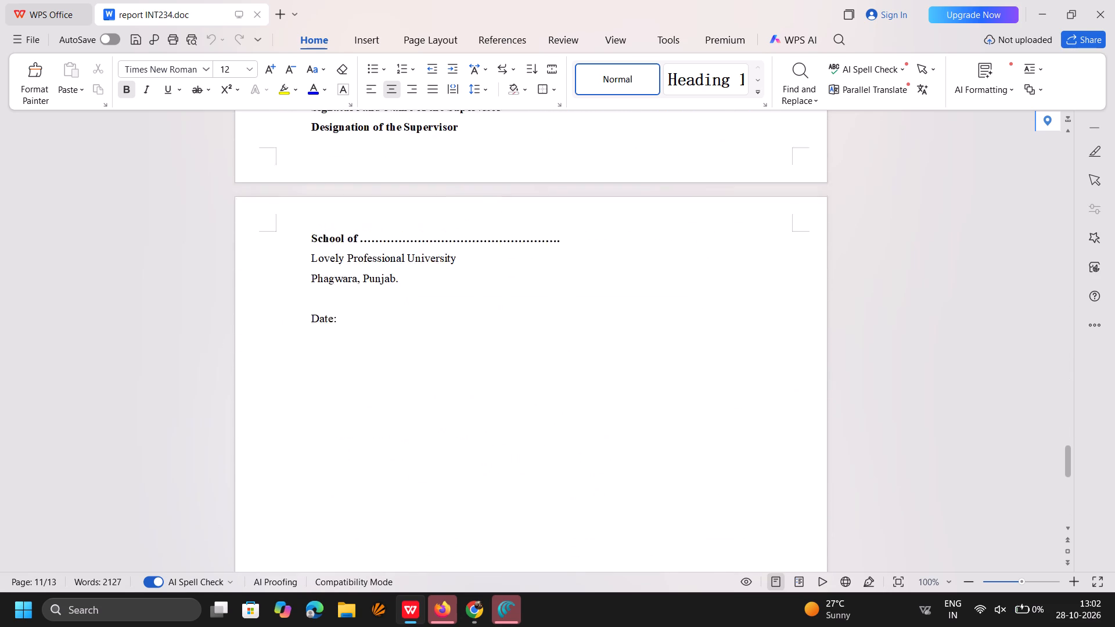
{"action": "scroll", "coordinate": [667, 260], "scroll_direction": "up", "scroll_amount": 4}
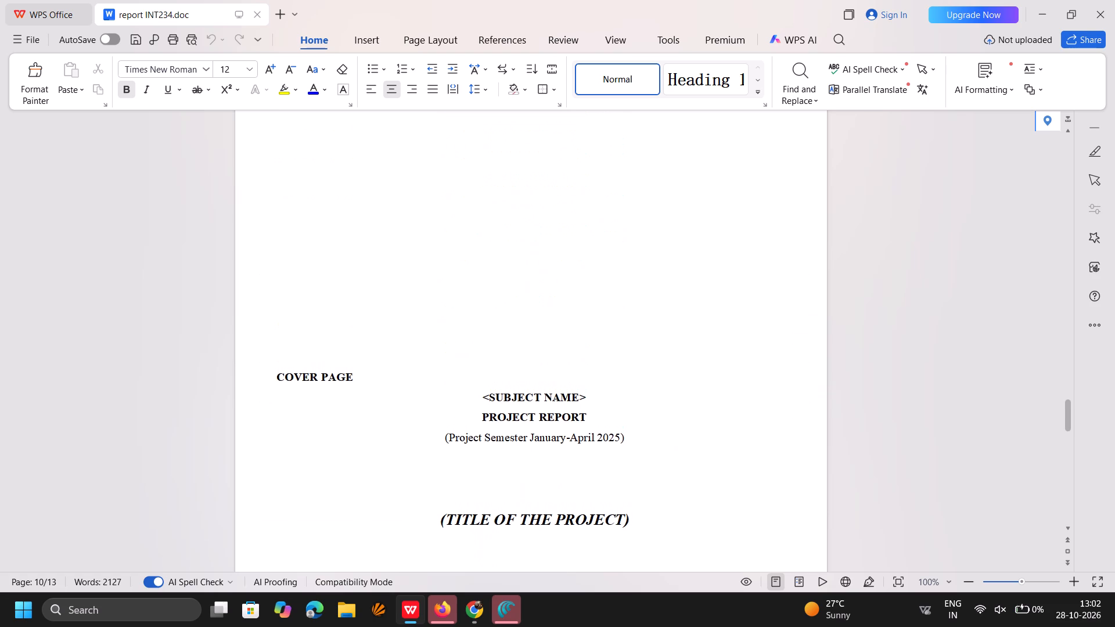
{"action": "scroll", "coordinate": [667, 260], "scroll_direction": "up", "scroll_amount": 6}
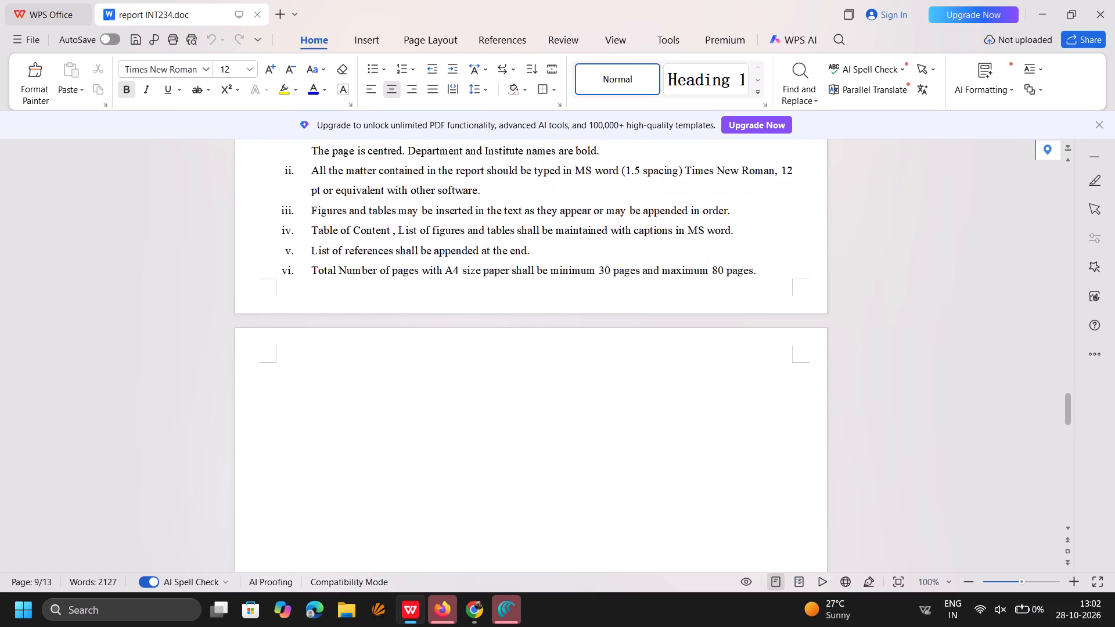
Examine the required chapter outline, the Other Conventions list and the end of the written dataset chapter.
{"action": "scroll", "coordinate": [667, 260], "scroll_direction": "up", "scroll_amount": 1}
{"action": "scroll", "coordinate": [667, 260], "scroll_direction": "down", "scroll_amount": 1}
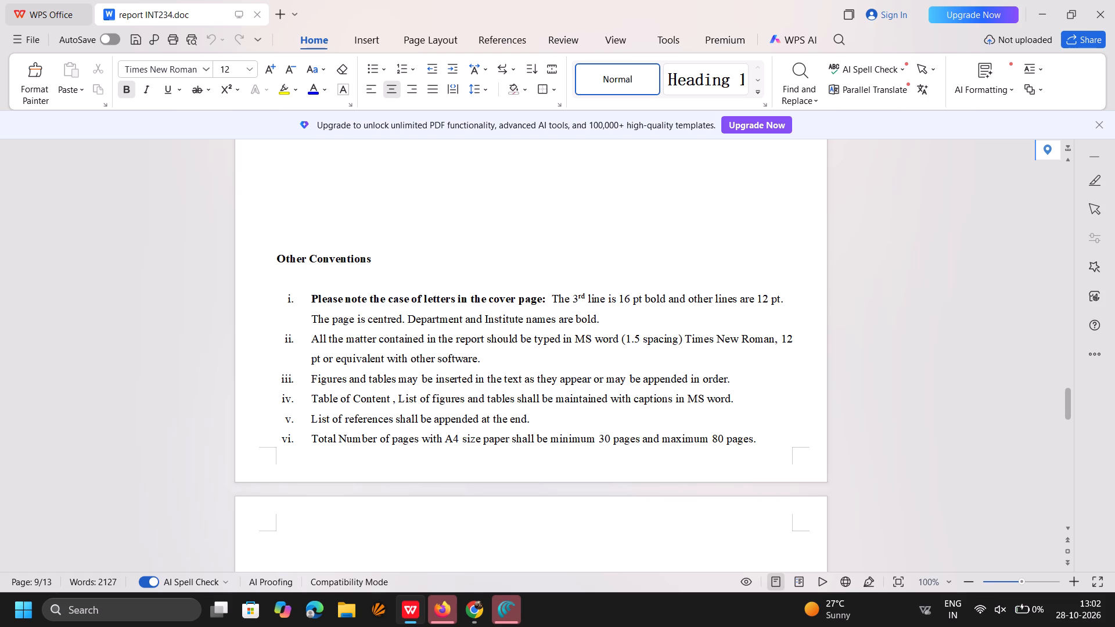
{"action": "scroll", "coordinate": [667, 260], "scroll_direction": "up", "scroll_amount": 4}
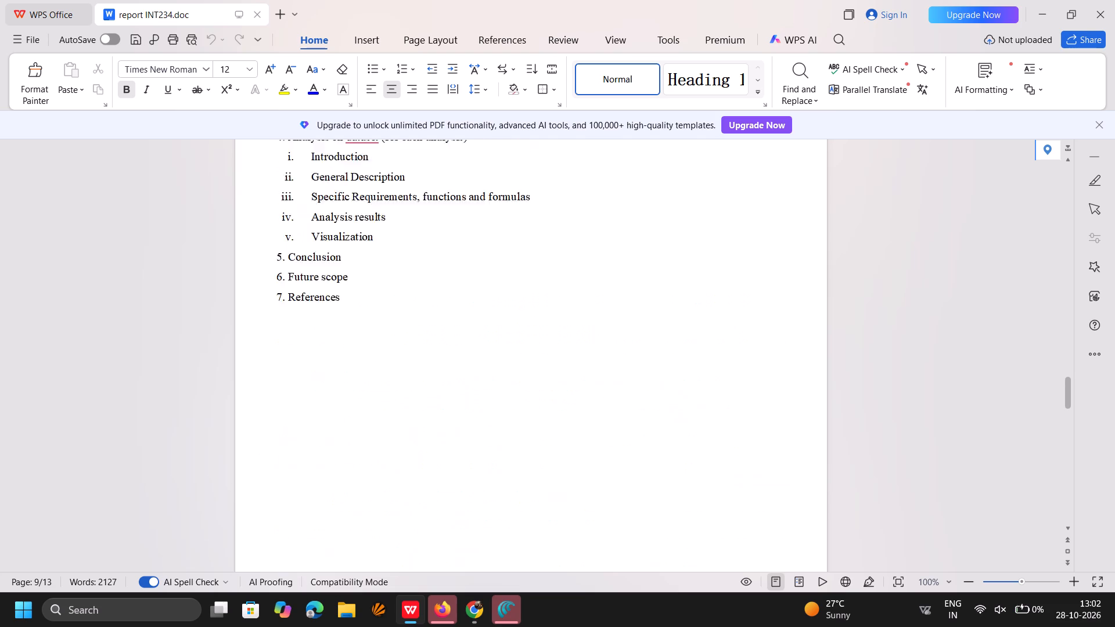
{"action": "scroll", "coordinate": [667, 260], "scroll_direction": "up", "scroll_amount": 8}
{"action": "scroll", "coordinate": [667, 260], "scroll_direction": "down", "scroll_amount": 3}
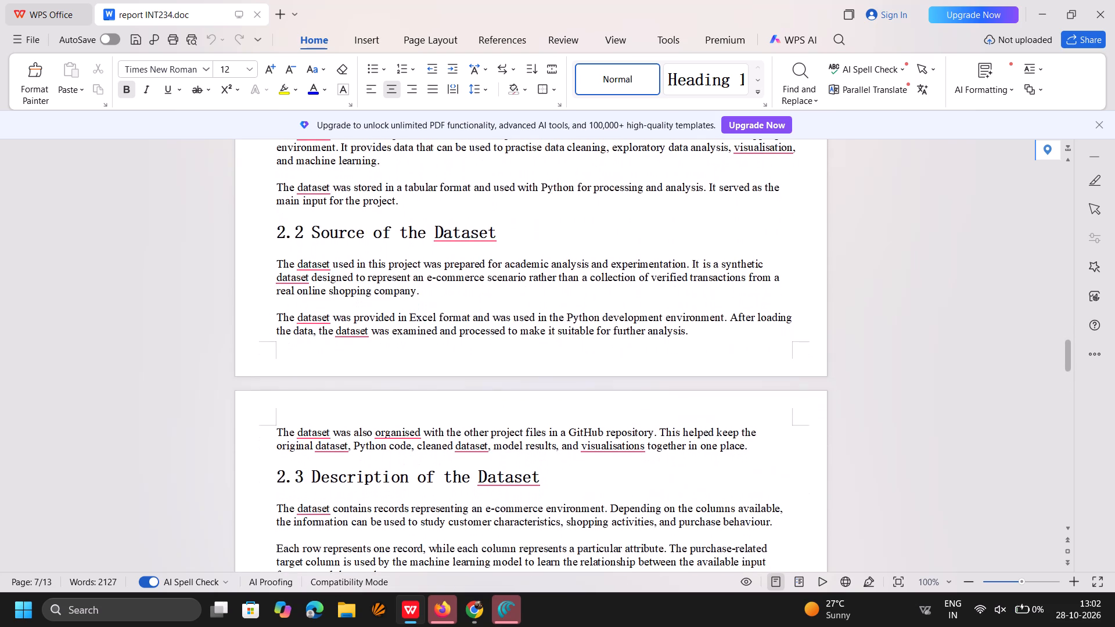
{"action": "scroll", "coordinate": [667, 260], "scroll_direction": "down", "scroll_amount": 8}
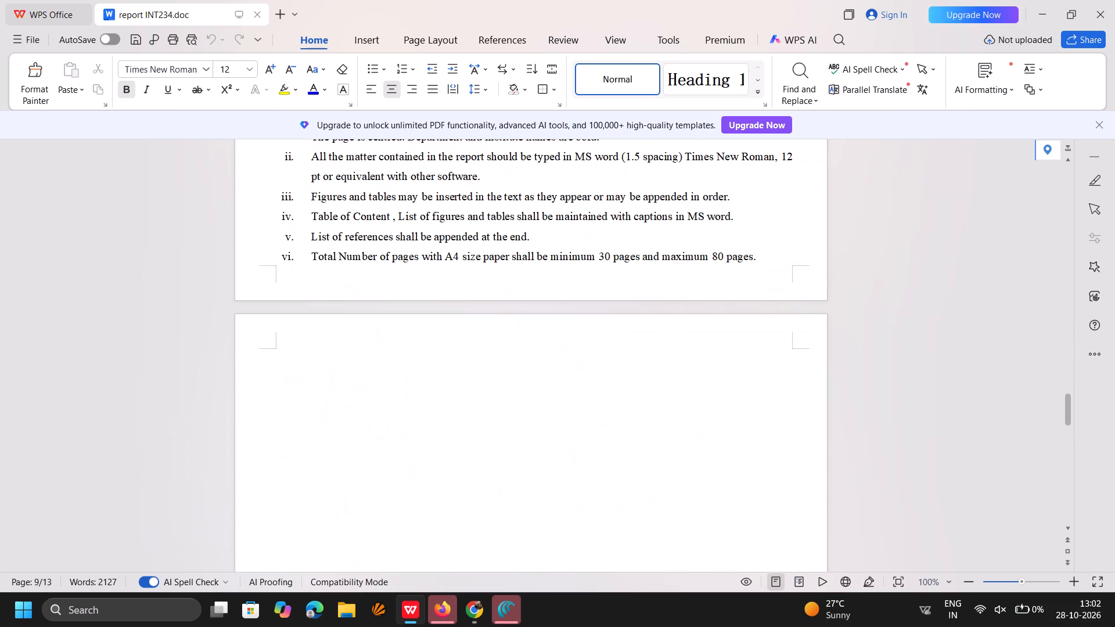
{"action": "scroll", "coordinate": [667, 260], "scroll_direction": "up", "scroll_amount": 2}
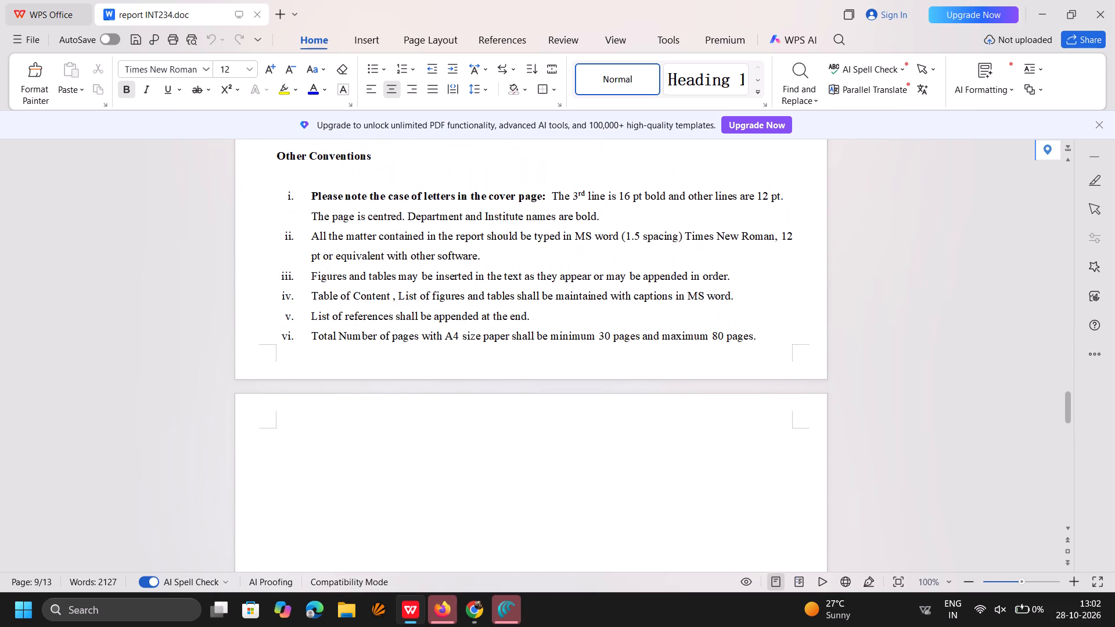
{"action": "scroll", "coordinate": [667, 260], "scroll_direction": "up", "scroll_amount": 1}
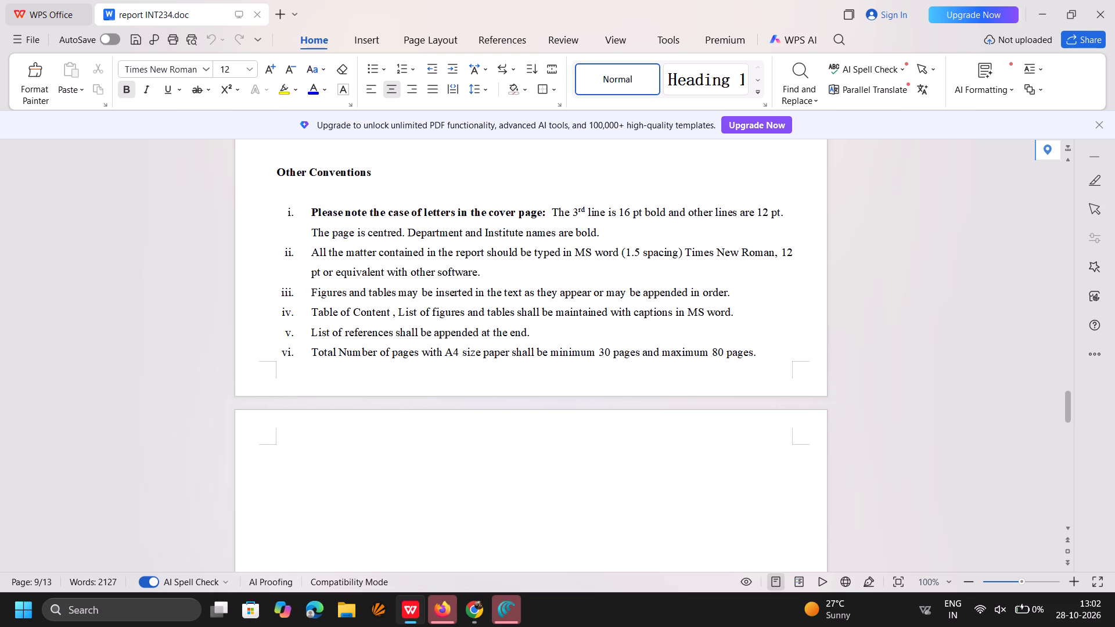
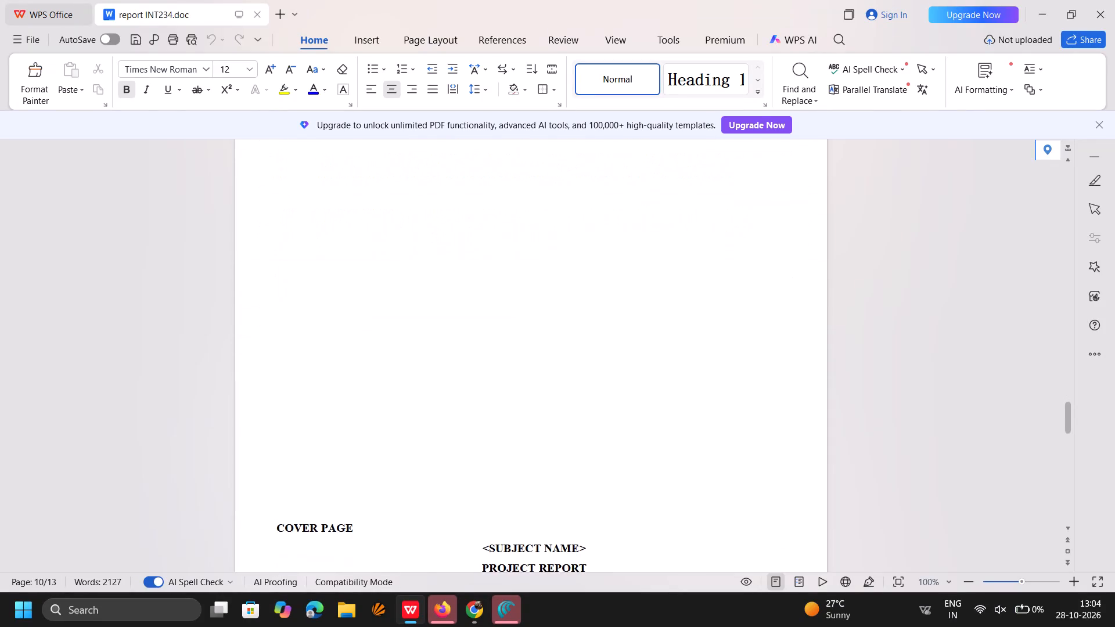
Look over the report's cover page template and the certificate template down to its date line.
{"action": "scroll", "coordinate": [667, 260], "scroll_direction": "down", "scroll_amount": 1}
{"action": "left_click", "coordinate": [667, 260]}
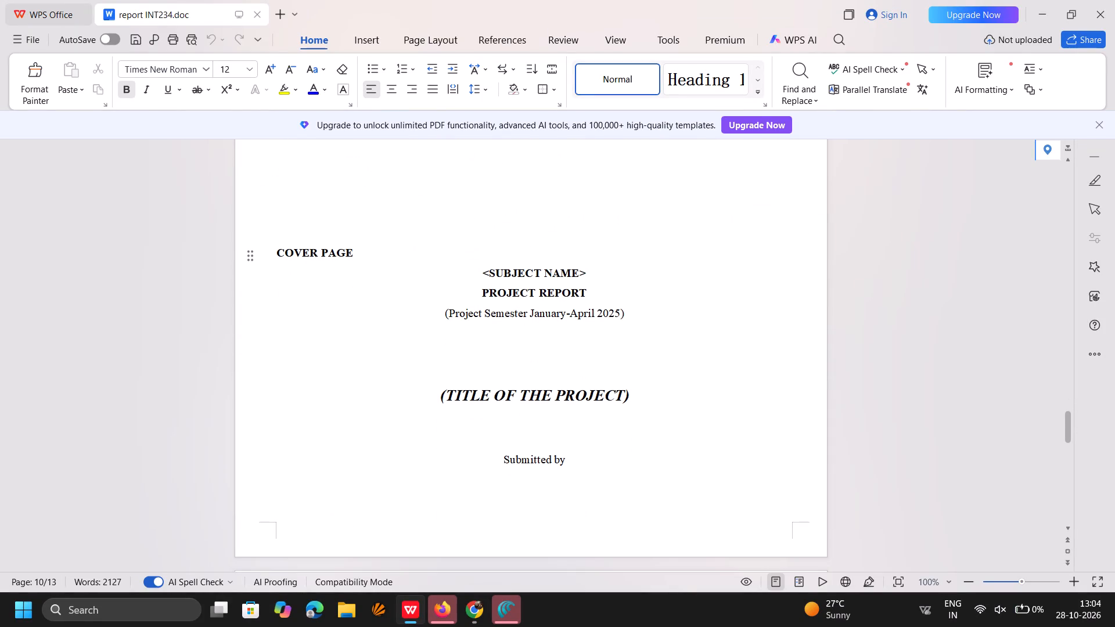
{"action": "left_click", "coordinate": [682, 284]}
{"action": "scroll", "coordinate": [682, 284], "scroll_direction": "down", "scroll_amount": 7}
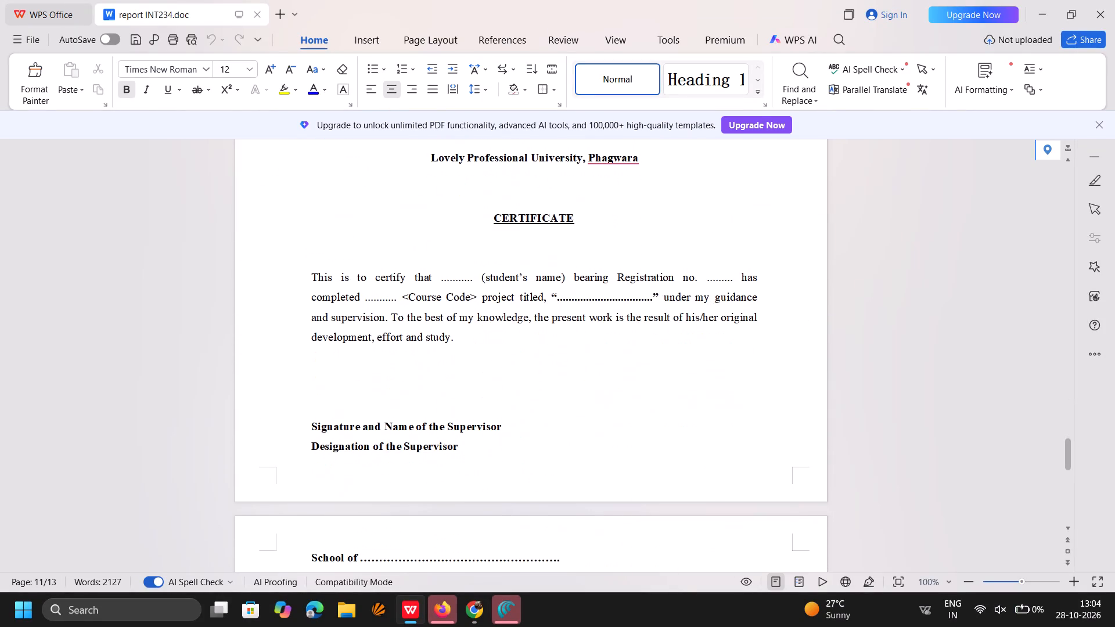
{"action": "scroll", "coordinate": [682, 284], "scroll_direction": "down", "scroll_amount": 8}
{"action": "scroll", "coordinate": [682, 284], "scroll_direction": "up", "scroll_amount": 4}
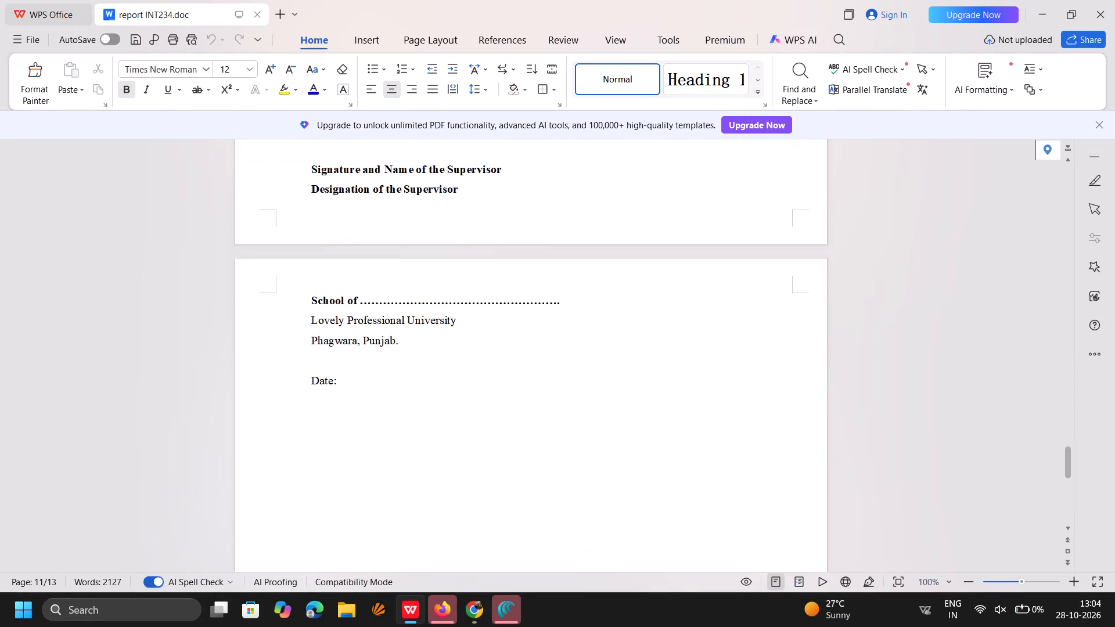
Review the report backwards through the dataset and introduction chapters to the table of contents and acknowledgement.
{"action": "scroll", "coordinate": [682, 284], "scroll_direction": "up", "scroll_amount": 11}
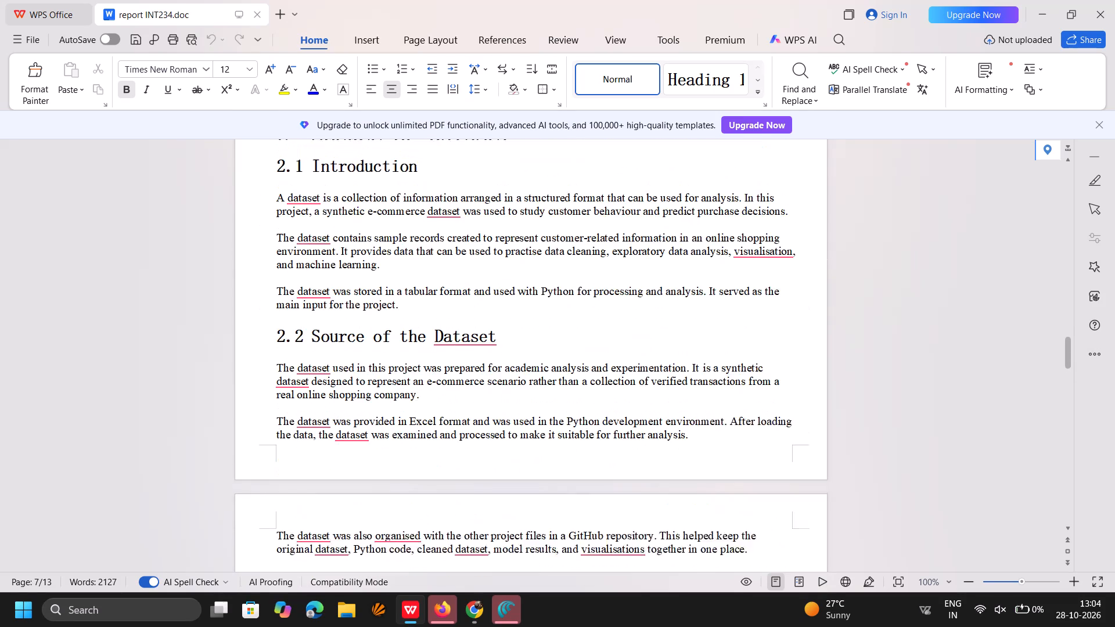
{"action": "scroll", "coordinate": [682, 284], "scroll_direction": "up", "scroll_amount": 5}
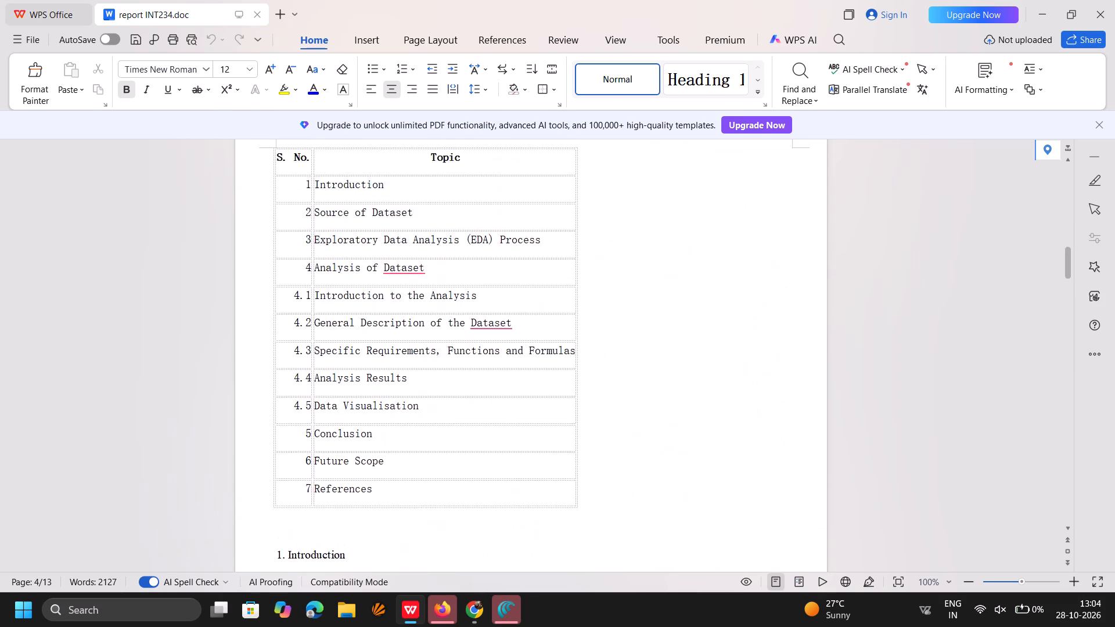
{"action": "scroll", "coordinate": [682, 284], "scroll_direction": "up", "scroll_amount": 1}
{"action": "scroll", "coordinate": [682, 284], "scroll_direction": "down", "scroll_amount": 5}
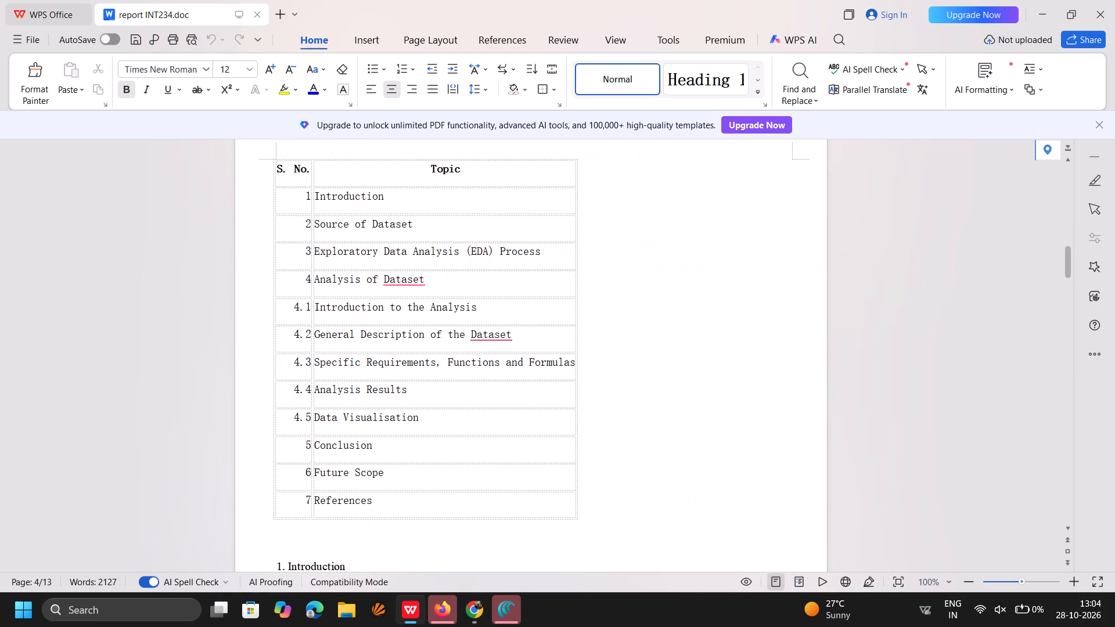
{"action": "scroll", "coordinate": [682, 284], "scroll_direction": "down", "scroll_amount": 3}
{"action": "scroll", "coordinate": [682, 284], "scroll_direction": "up", "scroll_amount": 4}
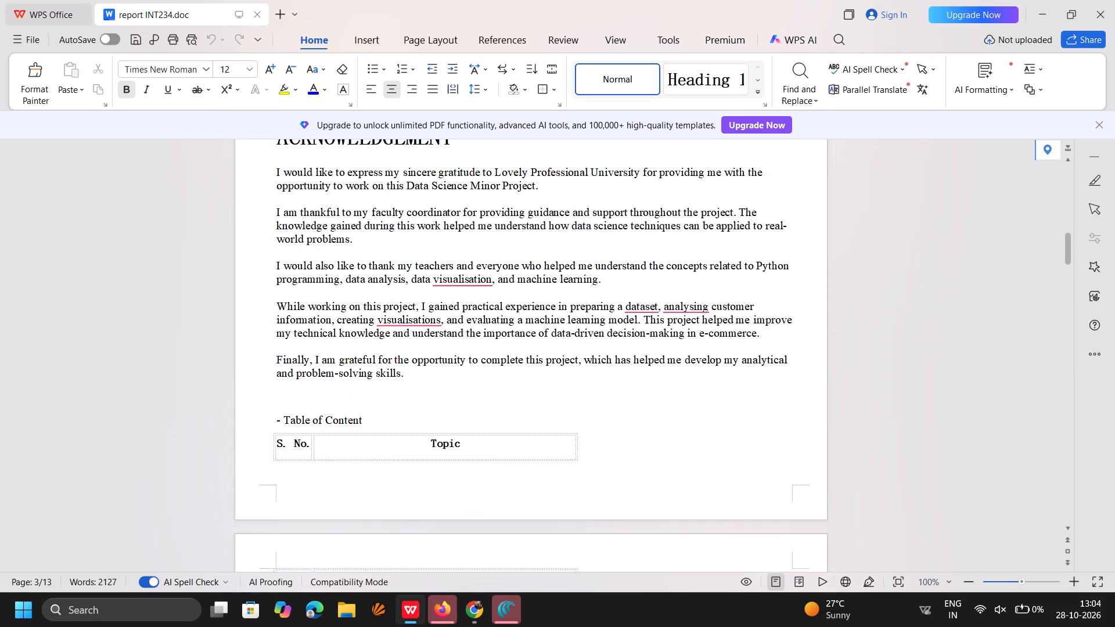
{"action": "scroll", "coordinate": [682, 284], "scroll_direction": "up", "scroll_amount": 1}
Insert two blank lines before the "- Table of Content" line below the acknowledgement.
{"action": "scroll", "coordinate": [682, 284], "scroll_direction": "down", "scroll_amount": 5}
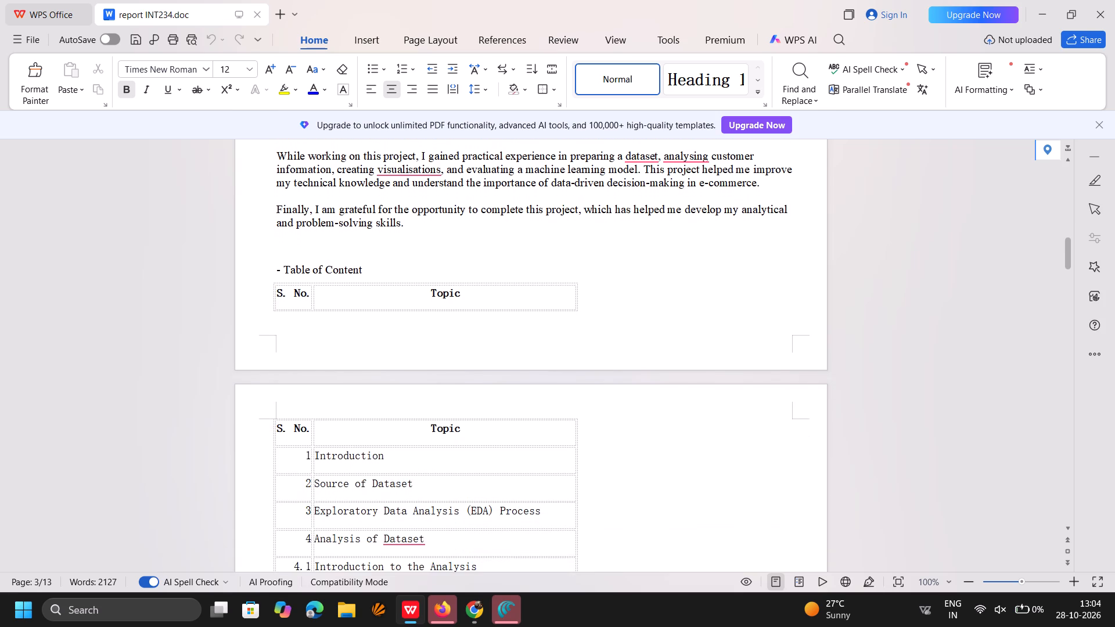
{"action": "left_click", "coordinate": [269, 278]}
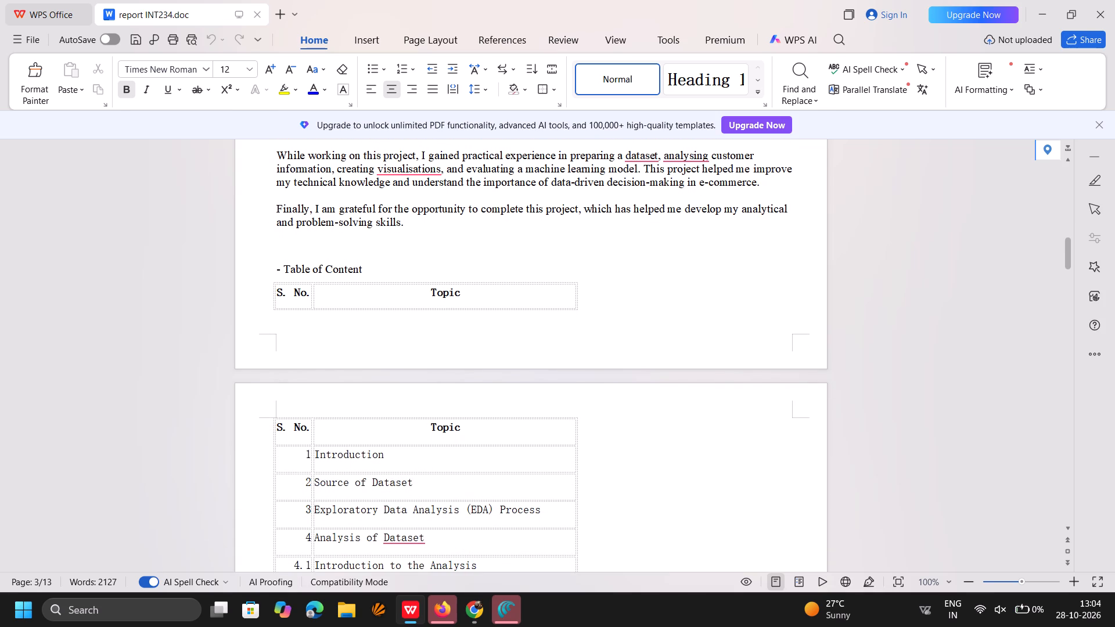
{"action": "key", "text": "Return"}
{"action": "key", "text": "Return"}
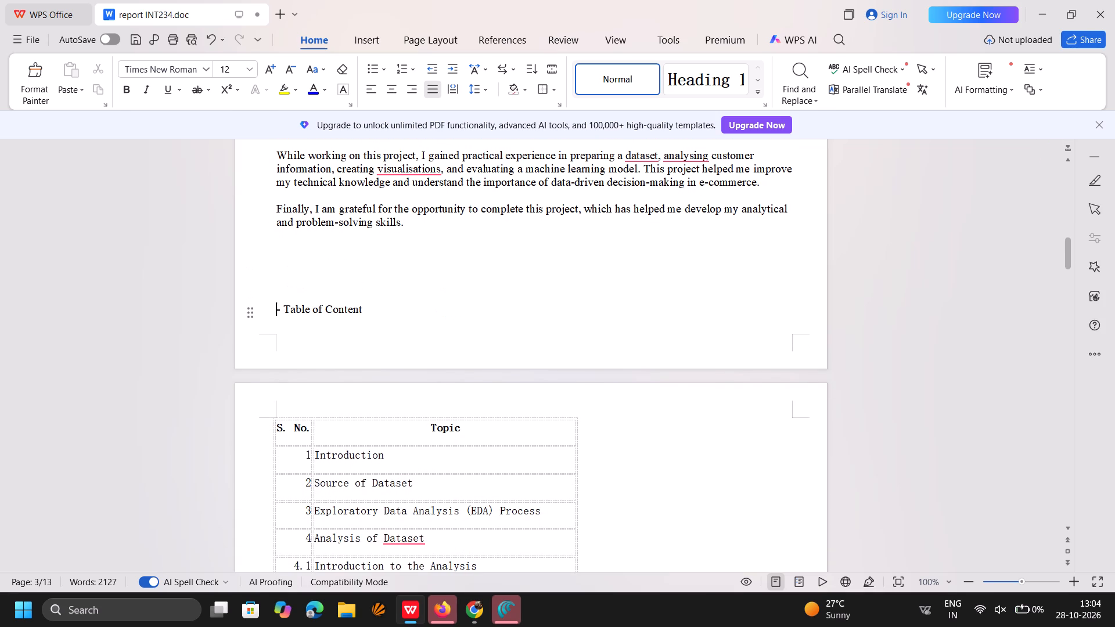
Apply the Normal (Web) style to section 1.1 from "E-commerce has become" through the sentence ending "predict customer purchase behaviour.".
{"action": "scroll", "coordinate": [269, 278], "scroll_direction": "down", "scroll_amount": 4}
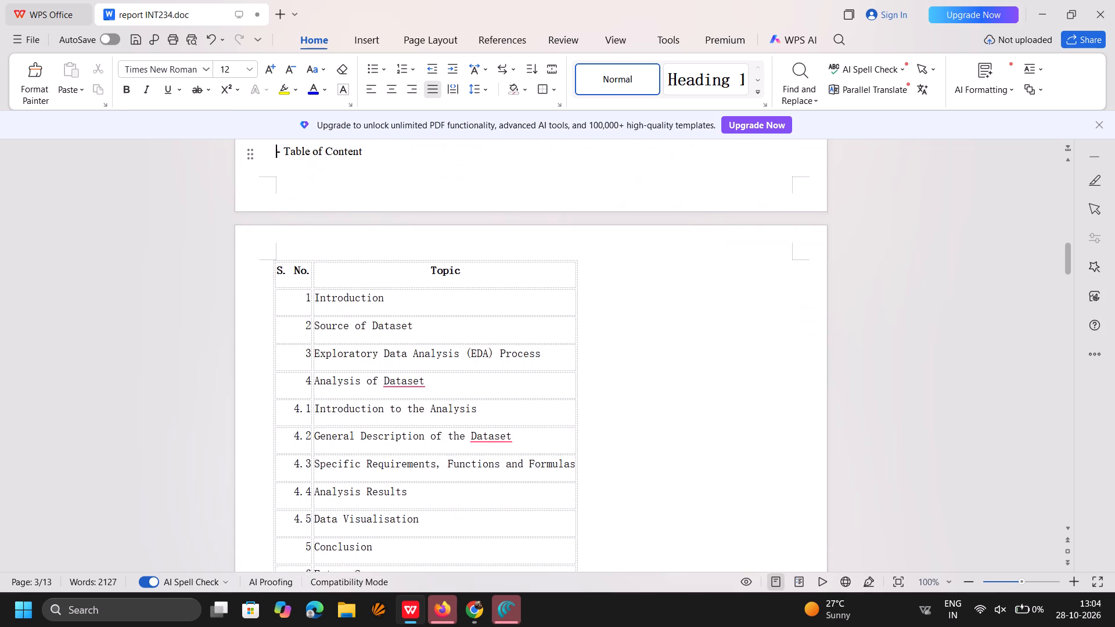
{"action": "scroll", "coordinate": [269, 278], "scroll_direction": "down", "scroll_amount": 6}
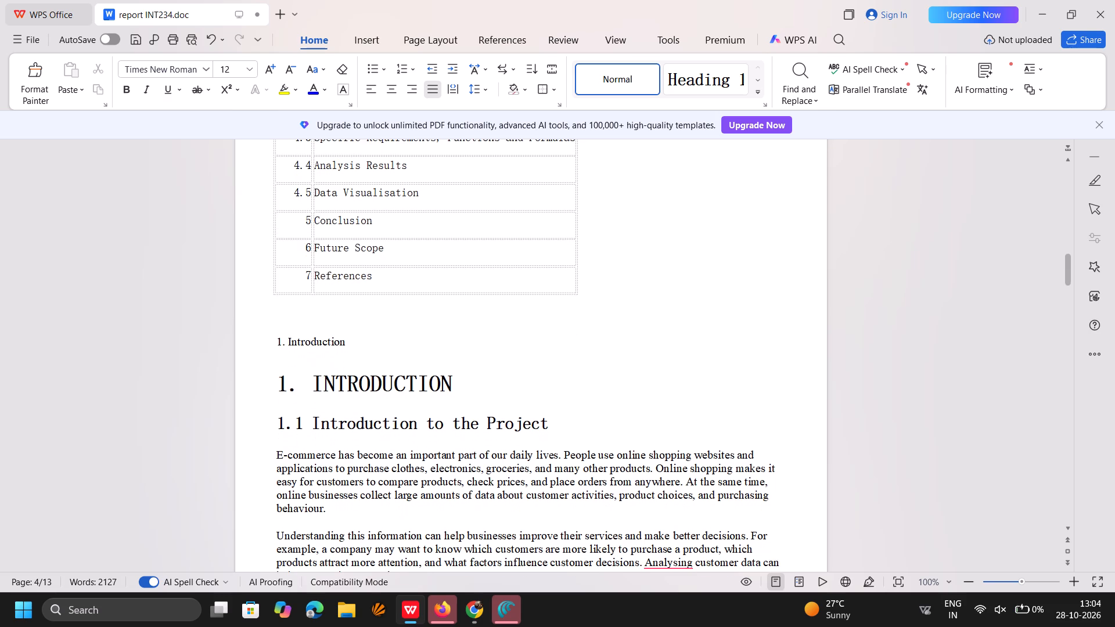
{"action": "scroll", "coordinate": [269, 278], "scroll_direction": "down", "scroll_amount": 3}
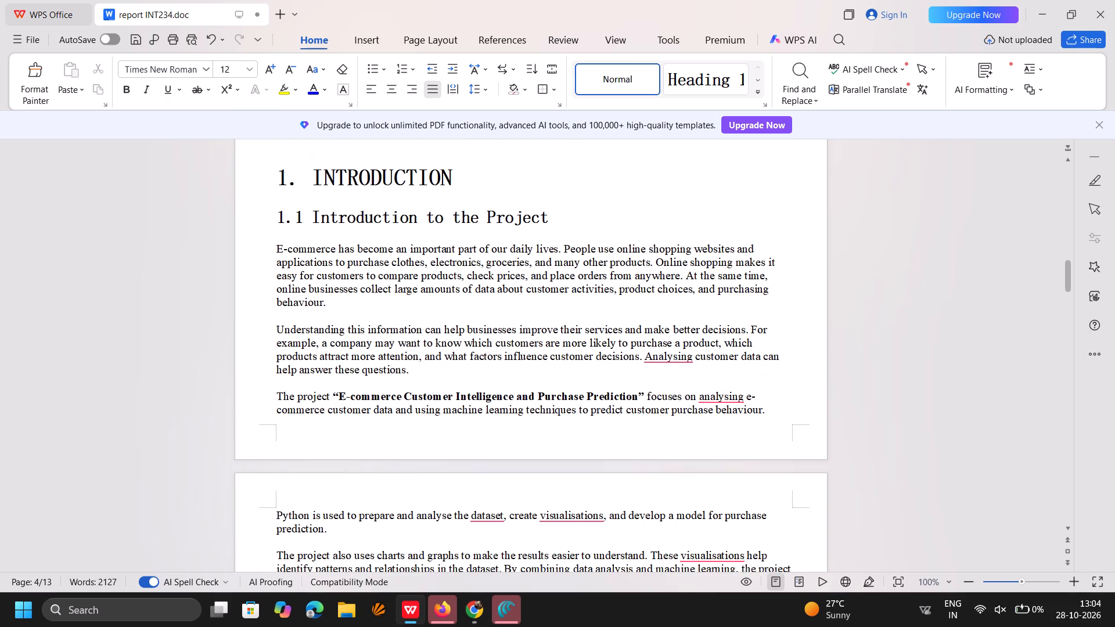
{"action": "scroll", "coordinate": [269, 278], "scroll_direction": "down", "scroll_amount": 1}
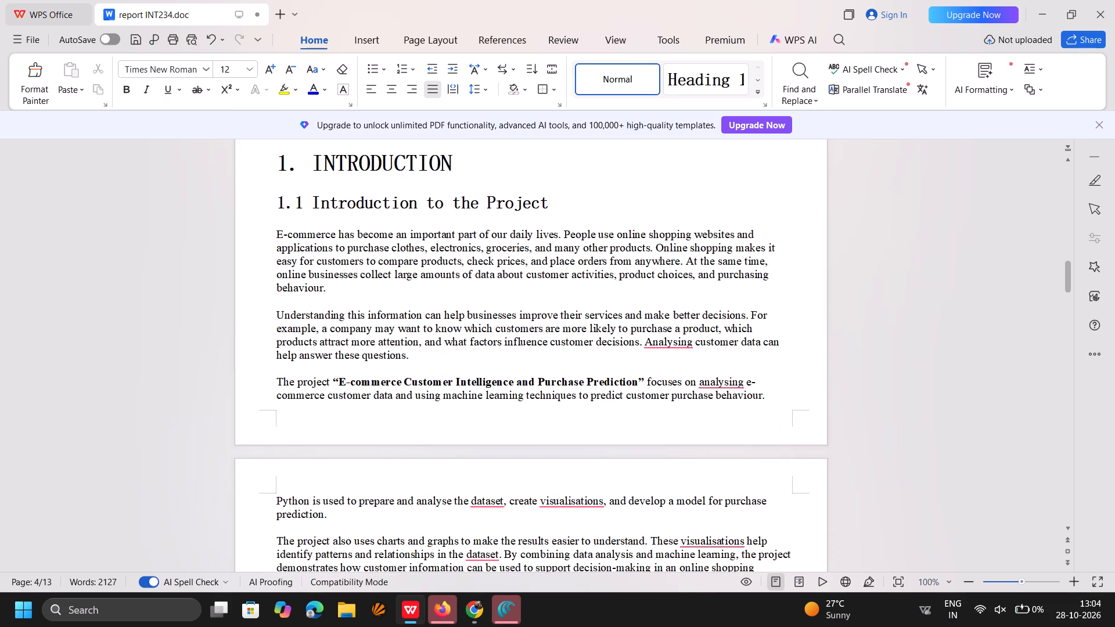
{"action": "left_click_drag", "start_coordinate": [278, 229], "coordinate": [614, 370]}
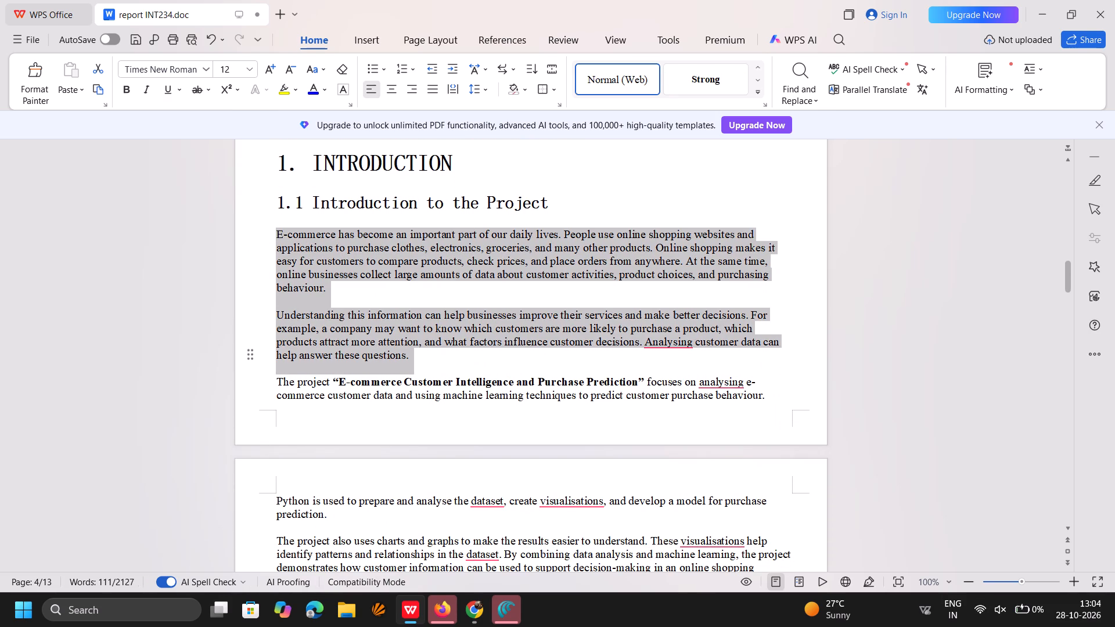
{"action": "left_click_drag", "start_coordinate": [614, 370], "coordinate": [767, 430]}
{"action": "left_click", "coordinate": [766, 428]}
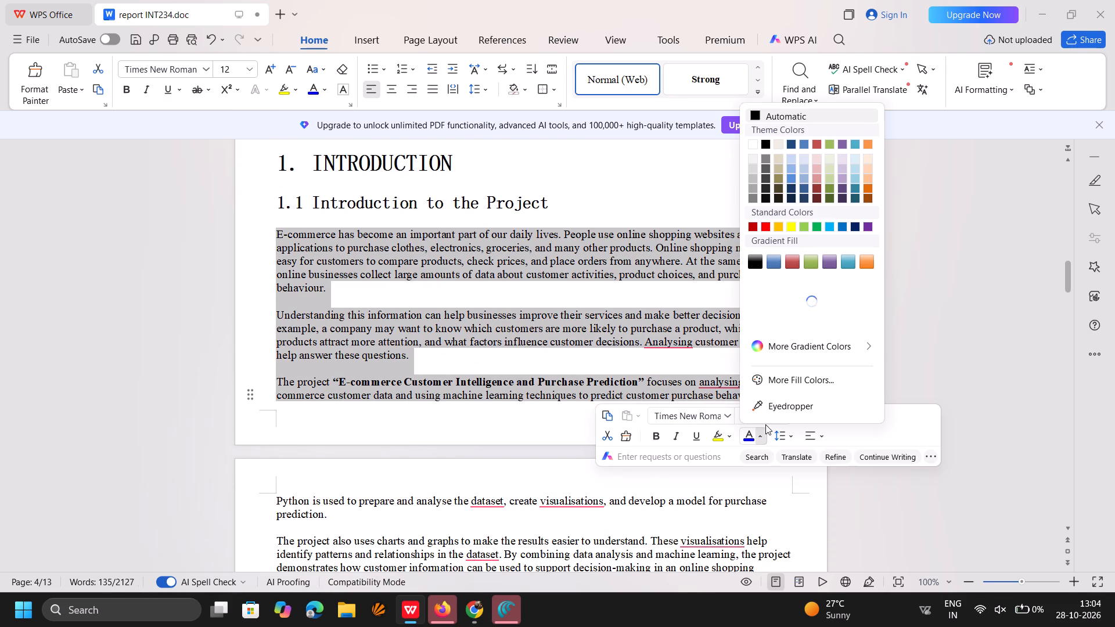
{"action": "left_click", "coordinate": [609, 80]}
{"action": "left_click", "coordinate": [517, 374]}
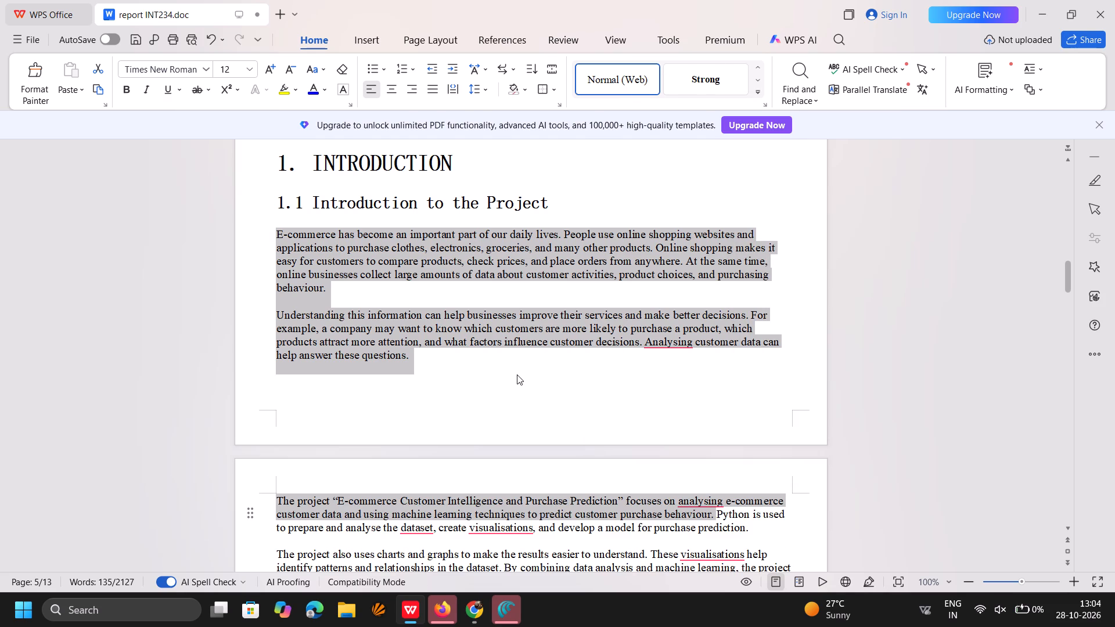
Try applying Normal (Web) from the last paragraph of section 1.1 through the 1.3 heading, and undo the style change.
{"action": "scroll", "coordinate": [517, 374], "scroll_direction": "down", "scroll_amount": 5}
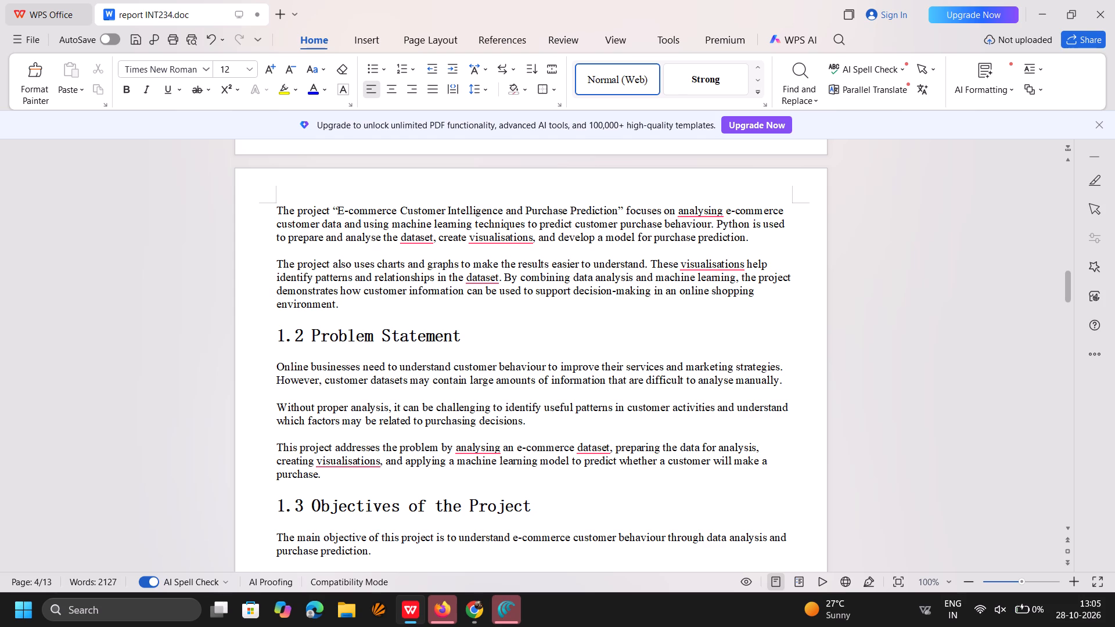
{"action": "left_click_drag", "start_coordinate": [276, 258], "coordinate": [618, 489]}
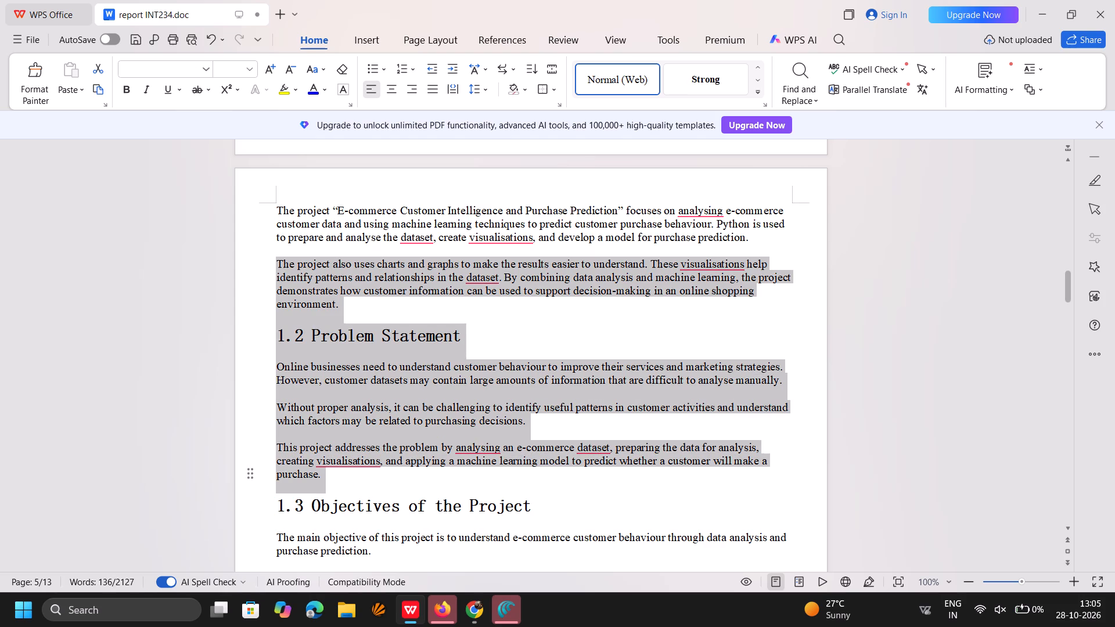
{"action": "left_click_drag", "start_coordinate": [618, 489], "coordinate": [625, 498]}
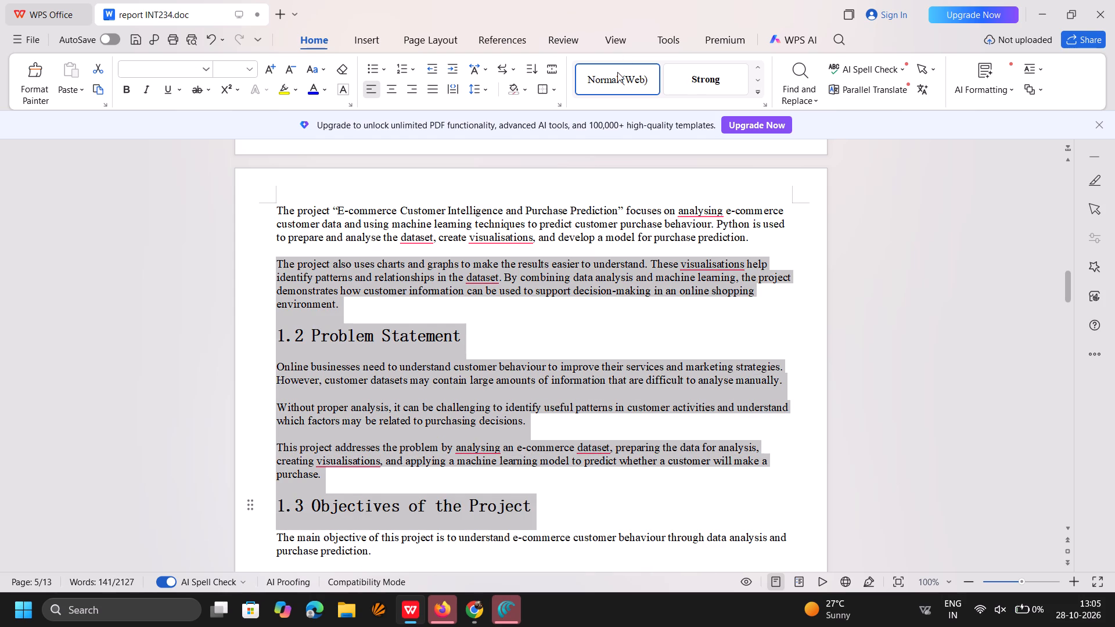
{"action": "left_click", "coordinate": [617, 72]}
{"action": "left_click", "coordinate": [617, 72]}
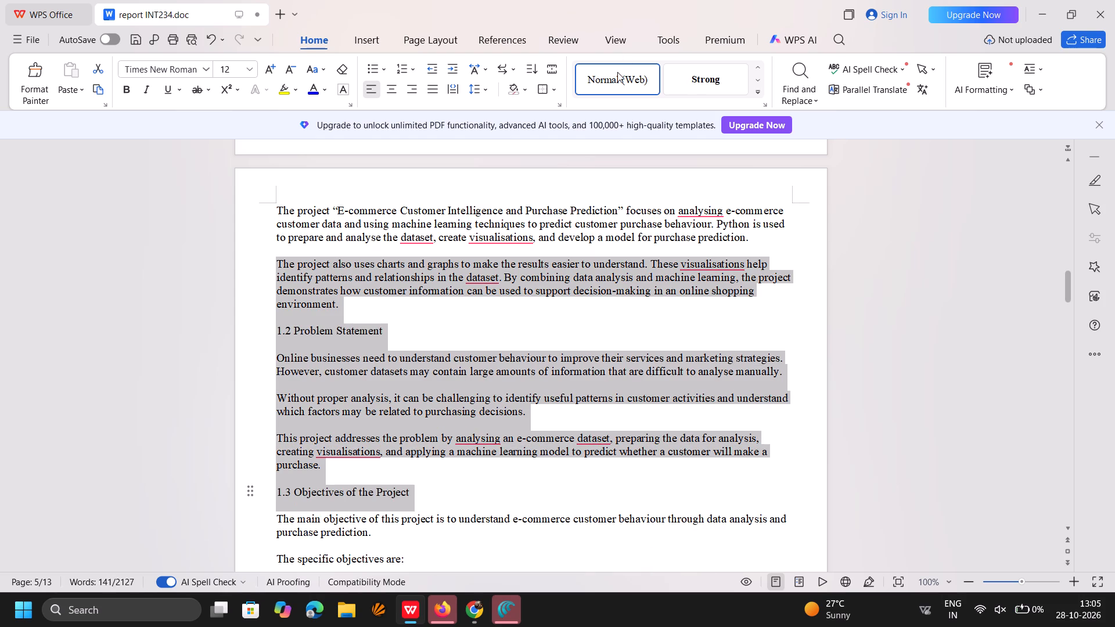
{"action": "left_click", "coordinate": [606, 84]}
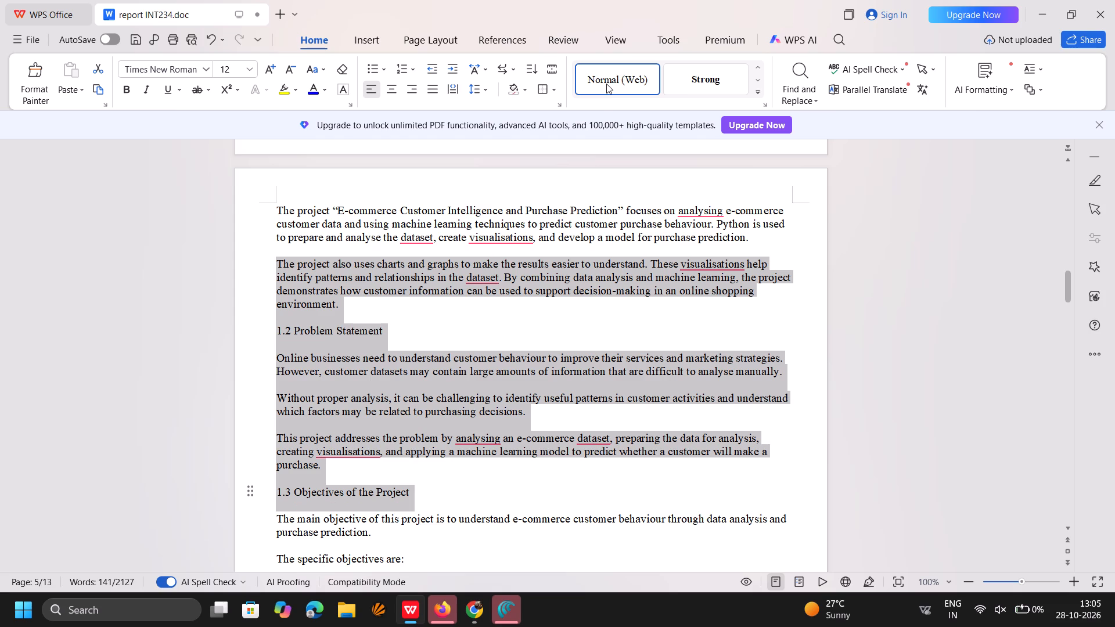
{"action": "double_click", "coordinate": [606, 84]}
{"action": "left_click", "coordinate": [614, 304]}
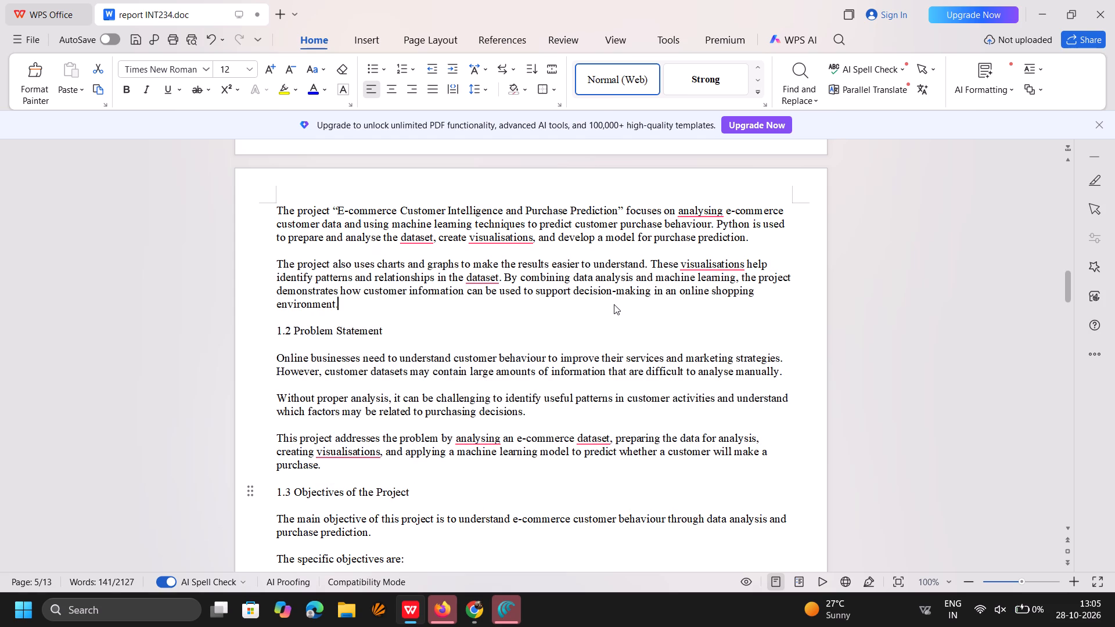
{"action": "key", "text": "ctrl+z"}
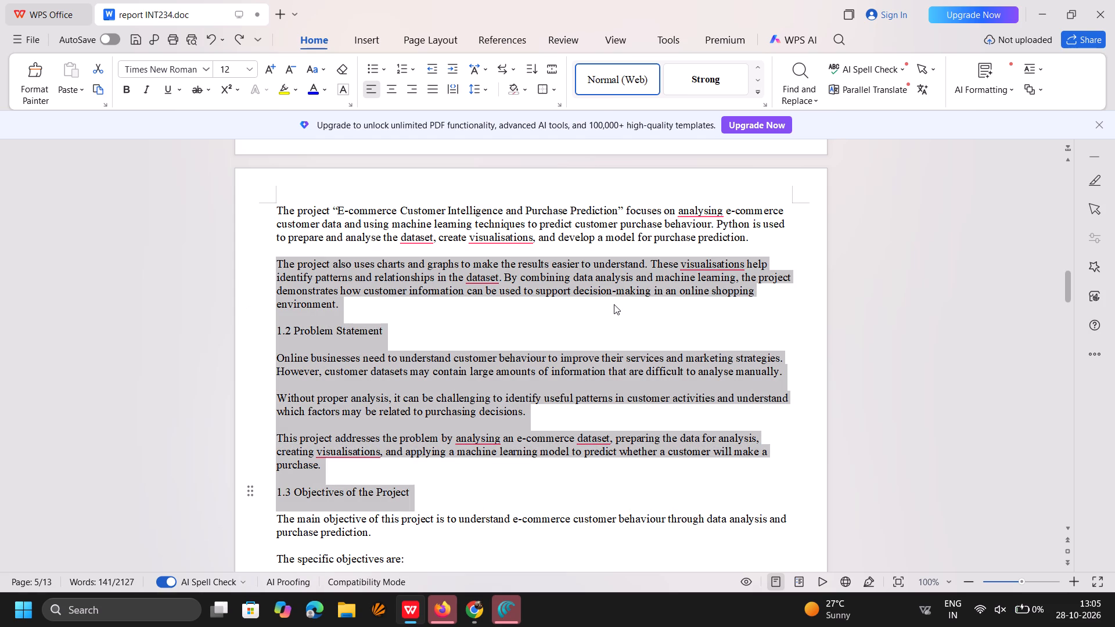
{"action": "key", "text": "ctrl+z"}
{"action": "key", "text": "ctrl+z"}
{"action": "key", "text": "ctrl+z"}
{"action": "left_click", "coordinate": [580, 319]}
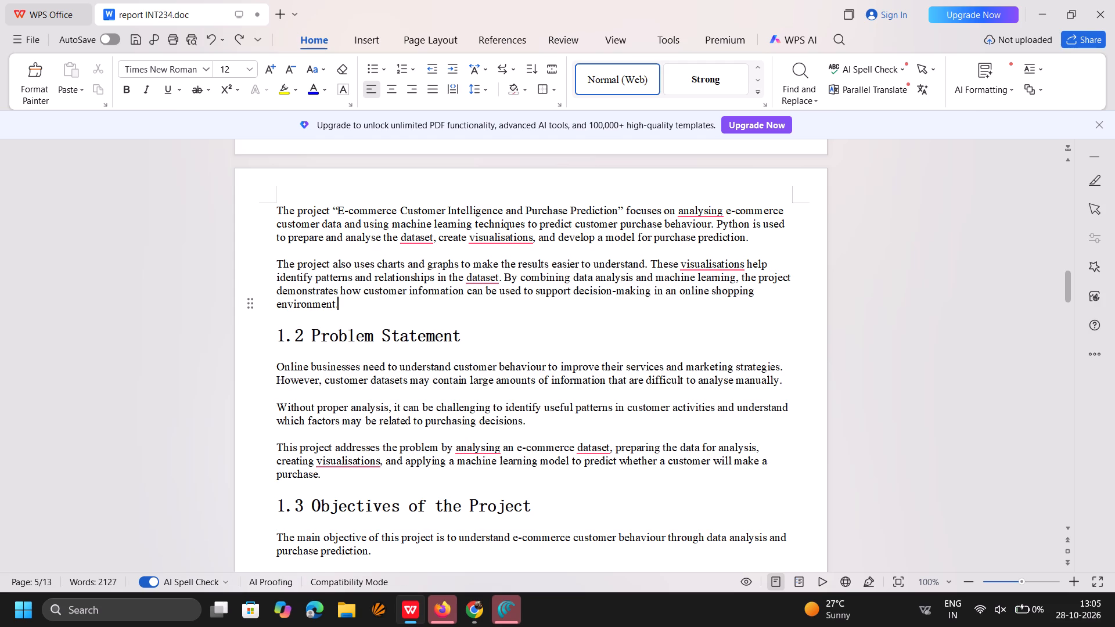
Apply the Normal (Web) style to only the last paragraph of section 1.1, starting "The project also uses charts".
{"action": "left_click_drag", "start_coordinate": [276, 259], "coordinate": [393, 304]}
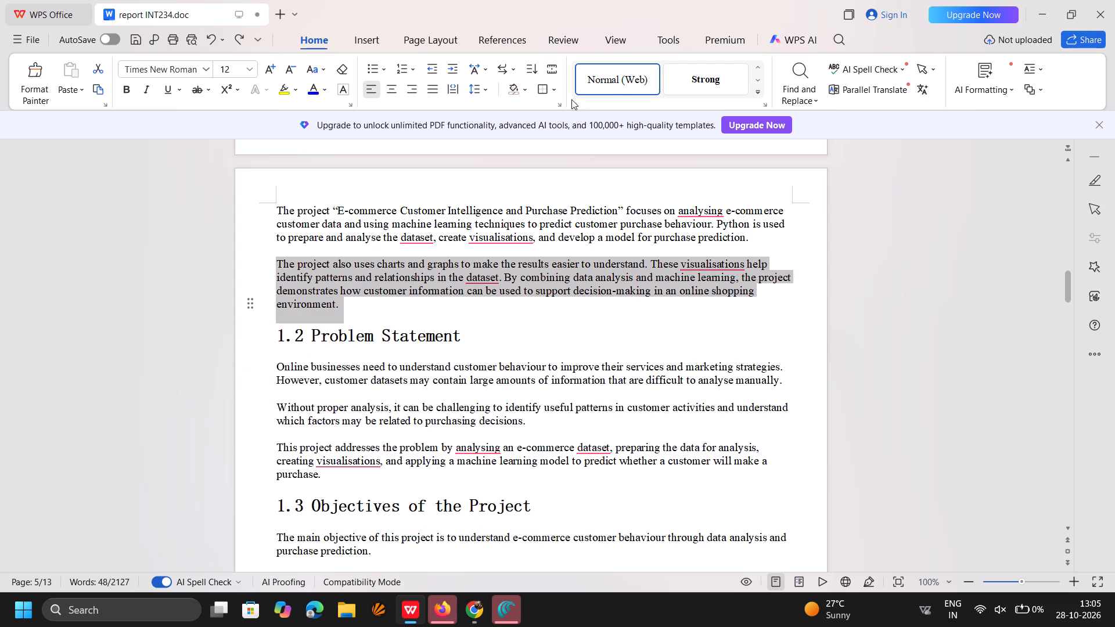
{"action": "left_click", "coordinate": [620, 72]}
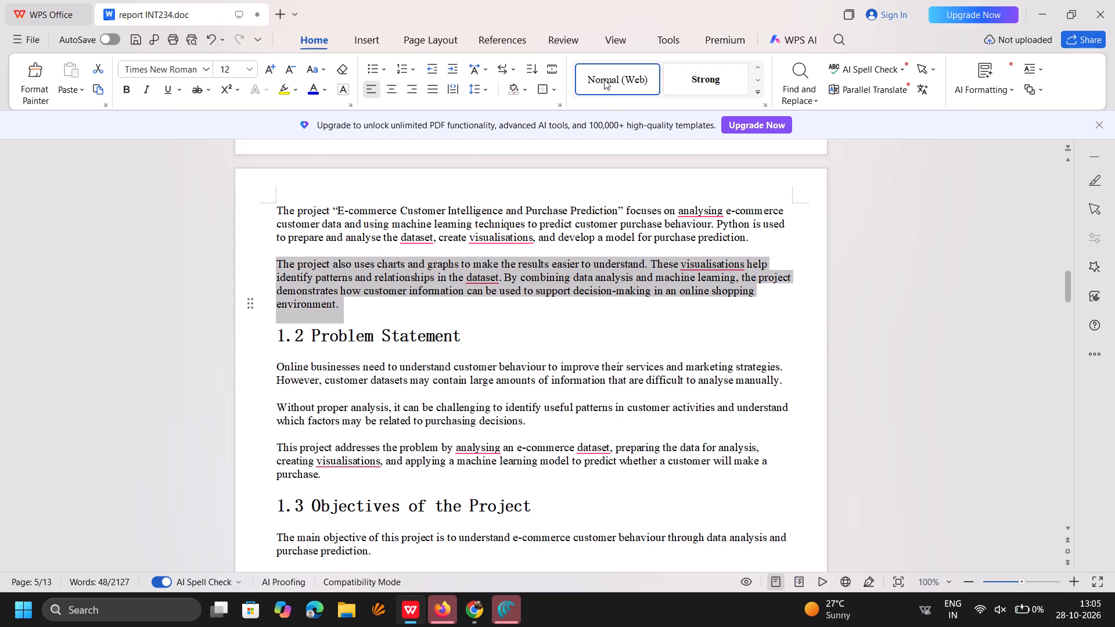
{"action": "left_click", "coordinate": [604, 80]}
{"action": "left_click", "coordinate": [606, 331]}
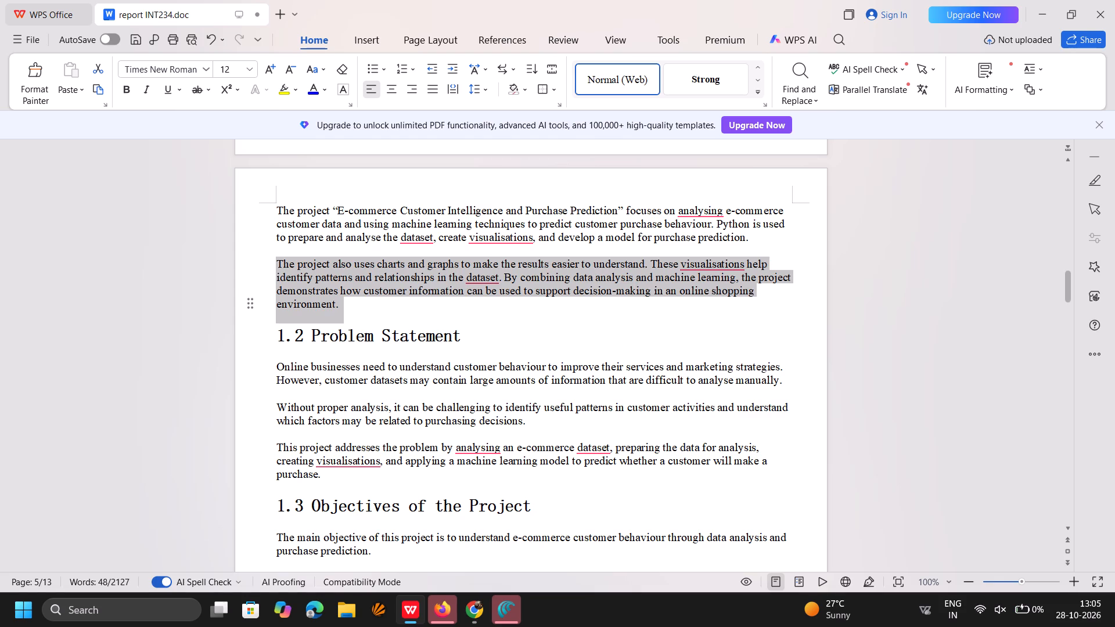
Apply the Normal (Web) style to the three body paragraphs under 1.2 Problem Statement, trying Strong along the way.
{"action": "scroll", "coordinate": [606, 331], "scroll_direction": "down", "scroll_amount": 1}
{"action": "scroll", "coordinate": [606, 331], "scroll_direction": "up", "scroll_amount": 1}
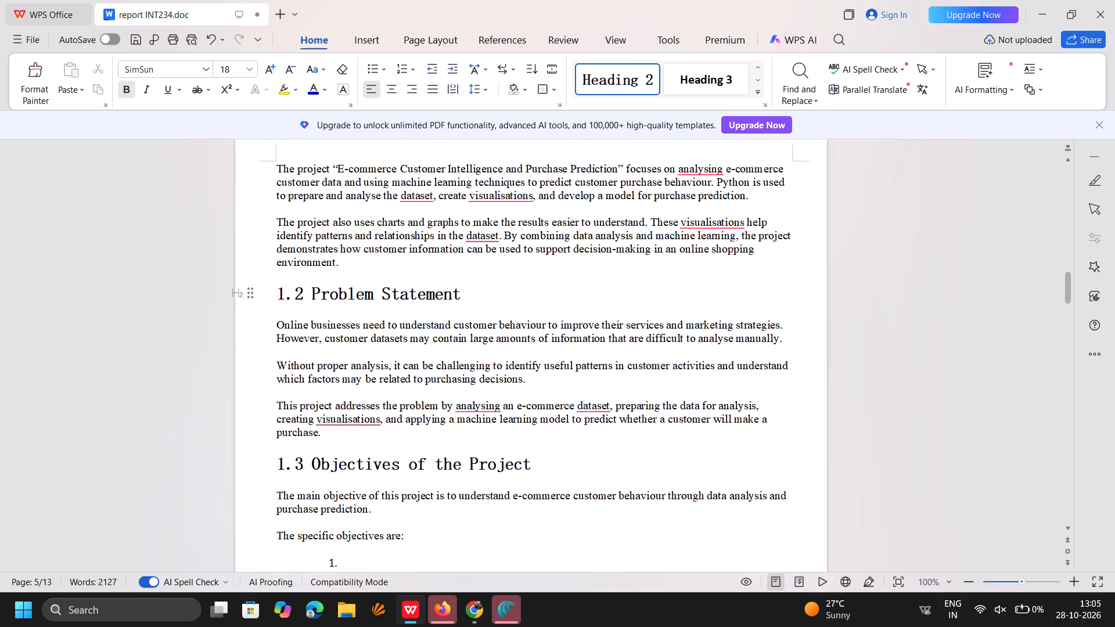
{"action": "left_click_drag", "start_coordinate": [278, 325], "coordinate": [470, 423]}
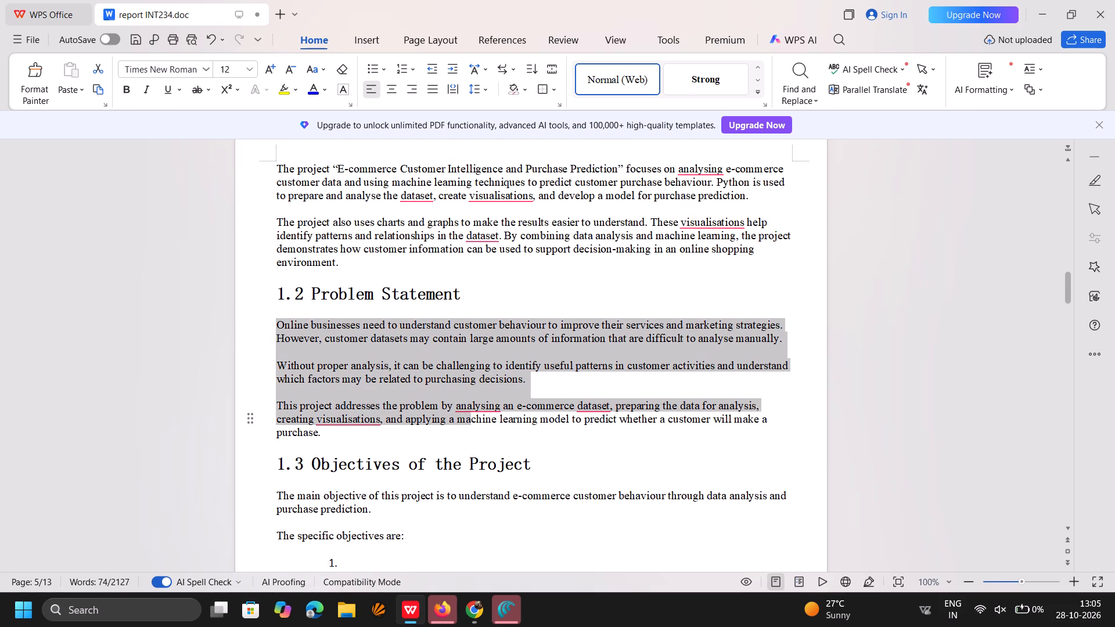
{"action": "left_click_drag", "start_coordinate": [470, 423], "coordinate": [472, 430]}
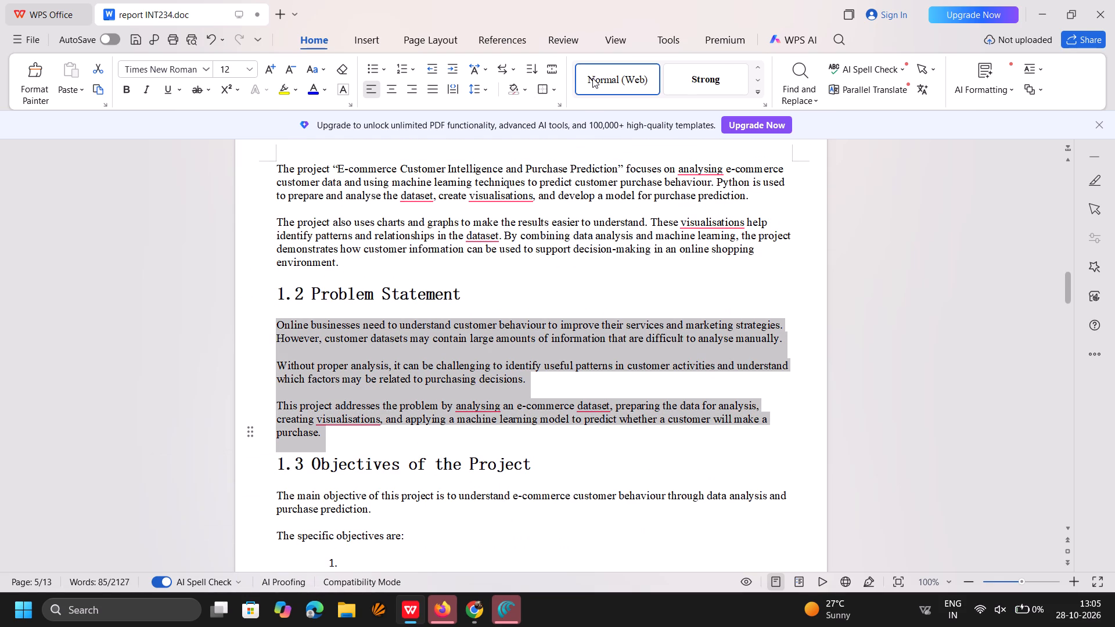
{"action": "left_click", "coordinate": [592, 78]}
{"action": "double_click", "coordinate": [612, 78]}
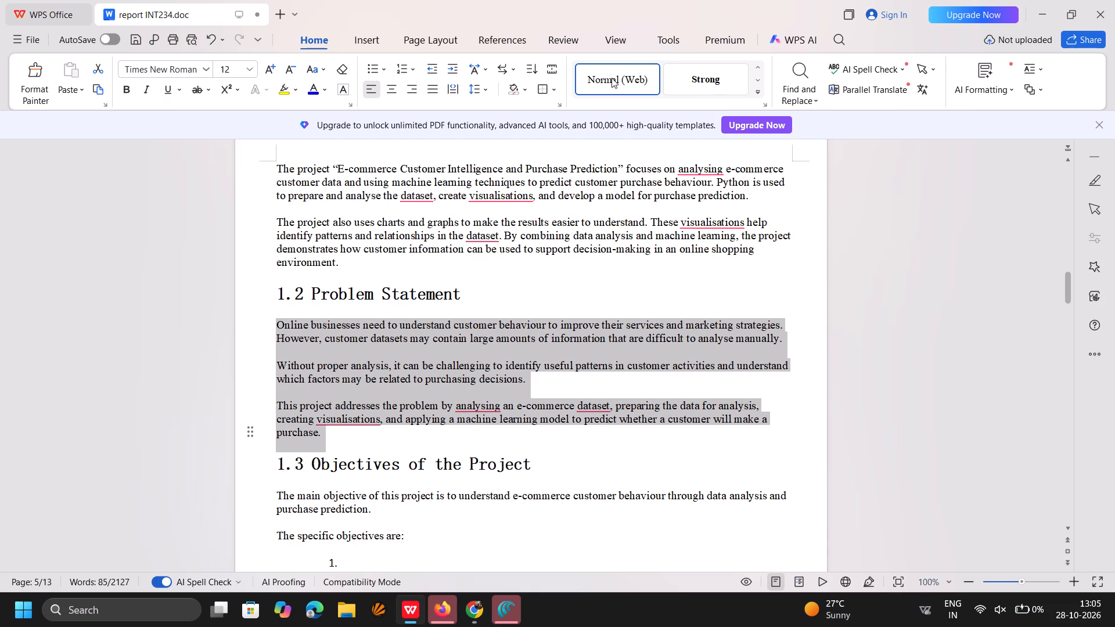
{"action": "left_click", "coordinate": [708, 82]}
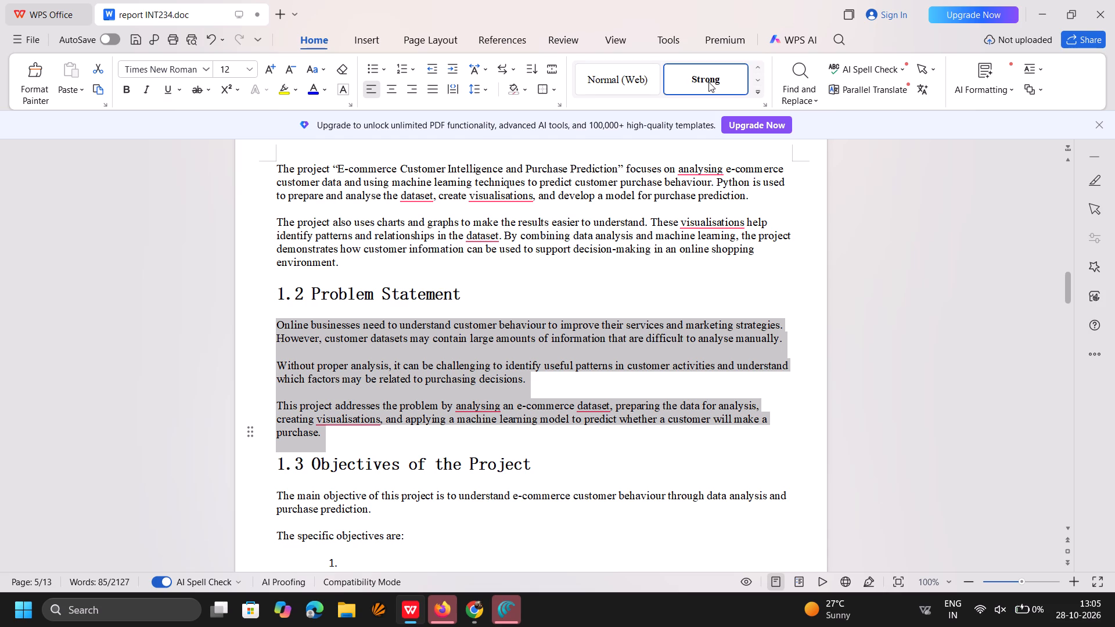
{"action": "left_click", "coordinate": [615, 71]}
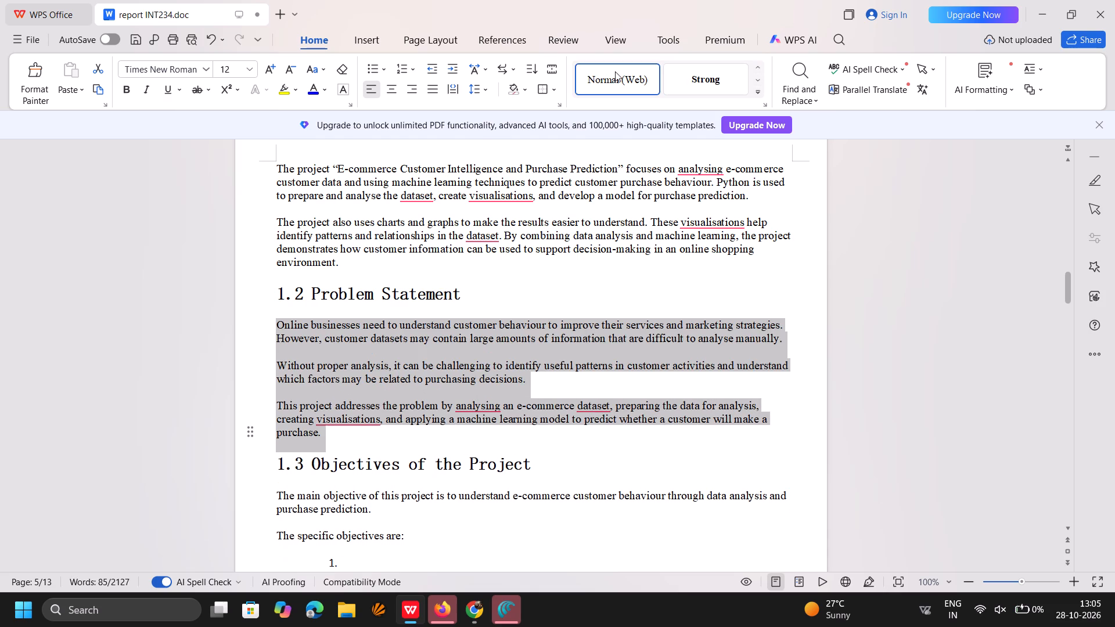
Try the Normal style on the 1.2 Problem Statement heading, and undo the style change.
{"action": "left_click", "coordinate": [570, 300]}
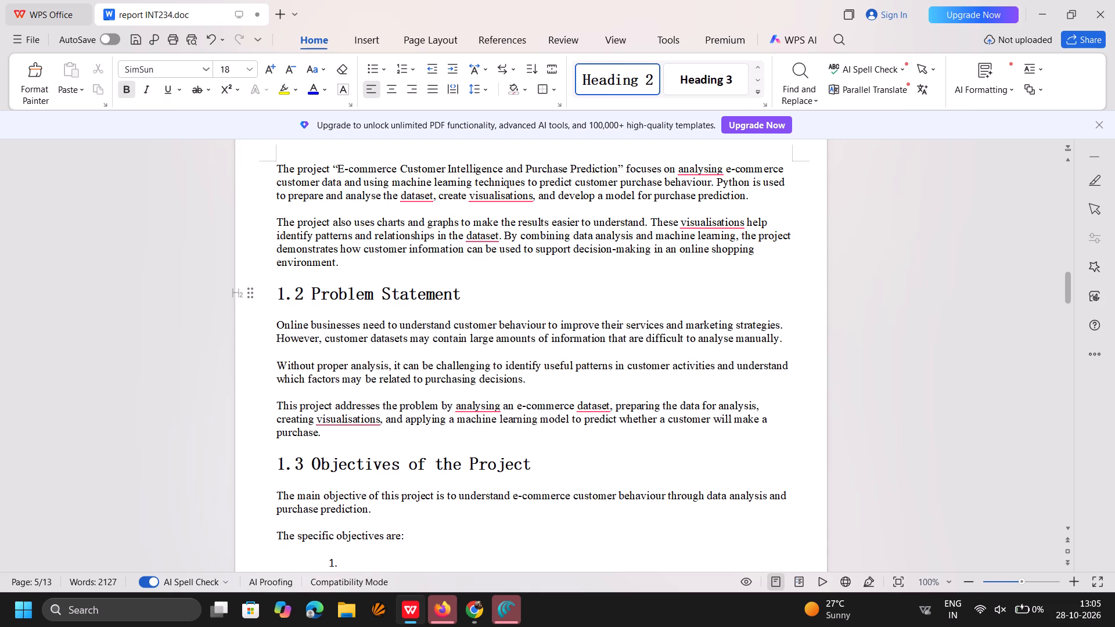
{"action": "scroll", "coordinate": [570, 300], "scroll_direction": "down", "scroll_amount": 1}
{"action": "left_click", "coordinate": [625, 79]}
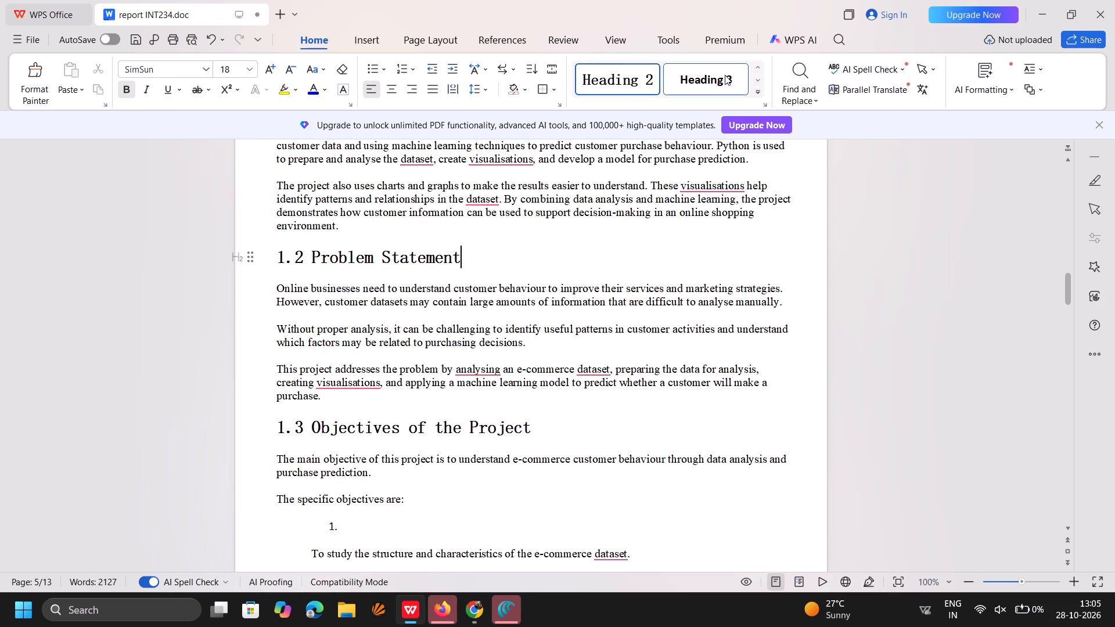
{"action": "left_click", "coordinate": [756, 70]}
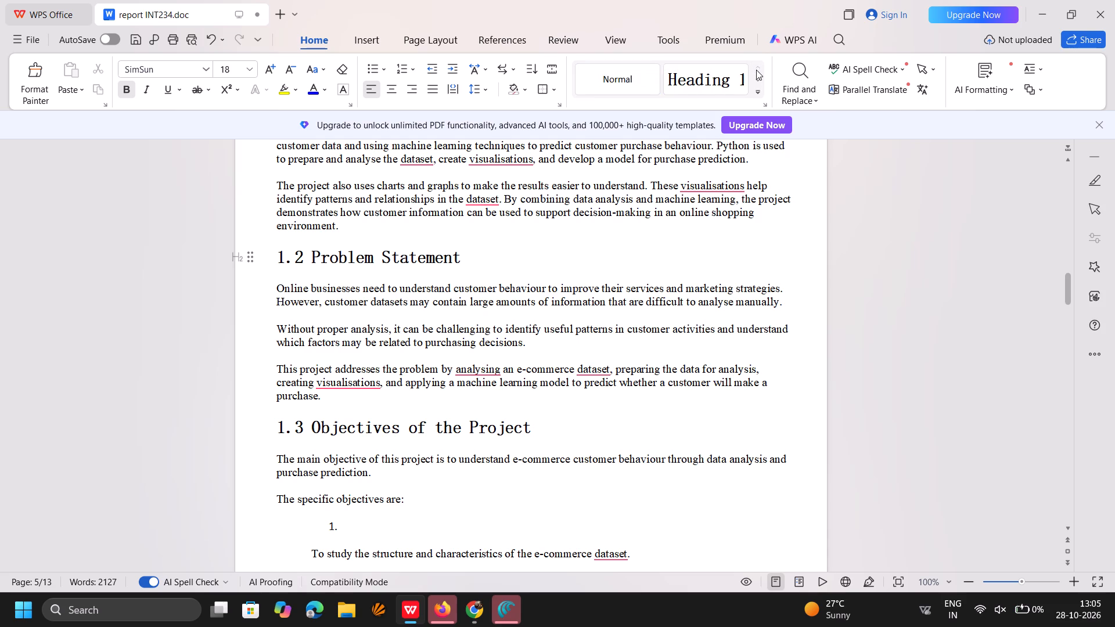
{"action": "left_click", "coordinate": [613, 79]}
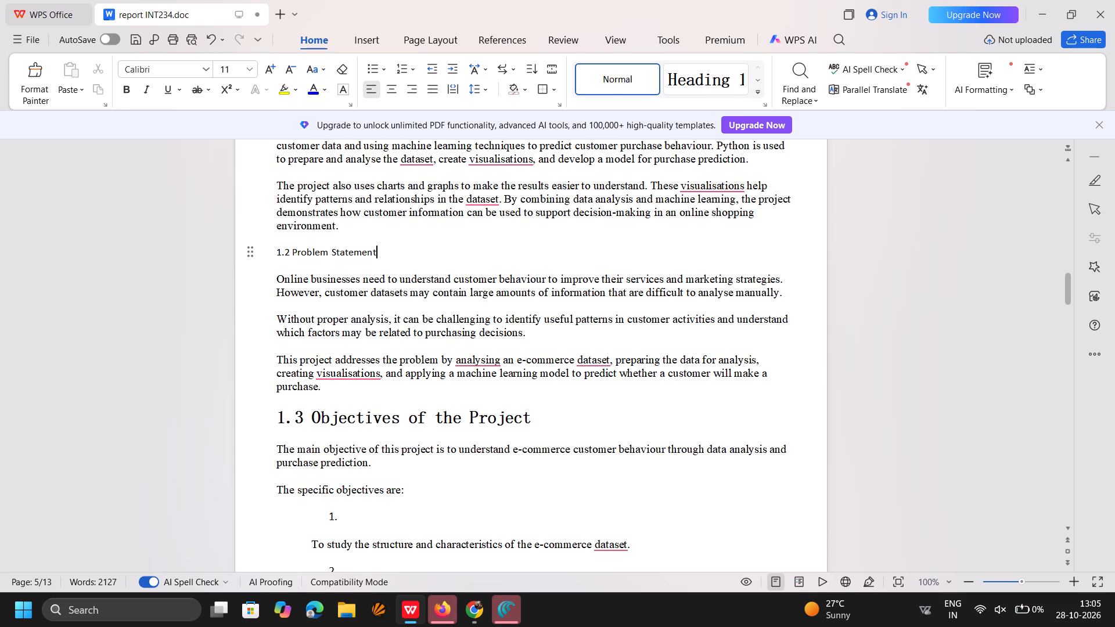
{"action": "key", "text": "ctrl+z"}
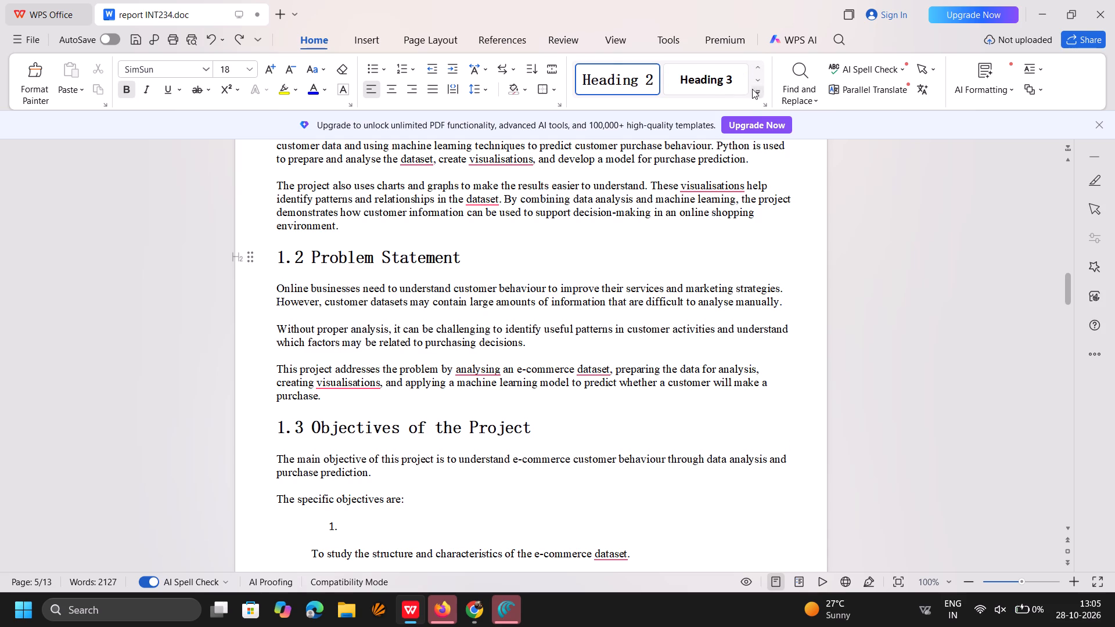
Browse the available paragraph styles, from Normal and the heading styles through to Normal (Web) and Strong.
{"action": "left_click", "coordinate": [758, 81]}
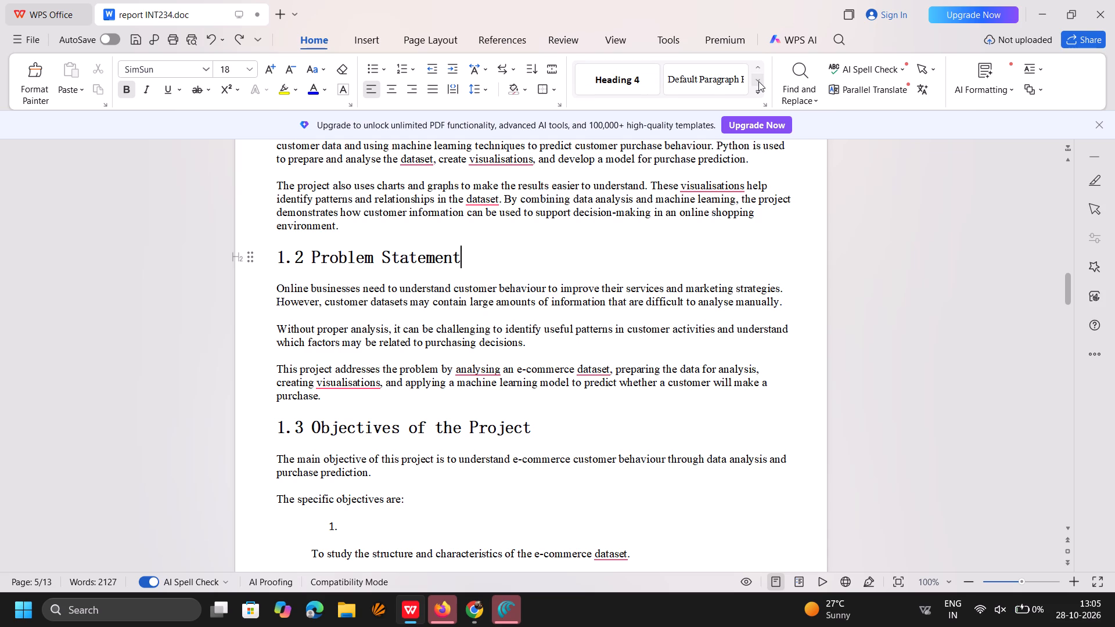
{"action": "left_click", "coordinate": [759, 64]}
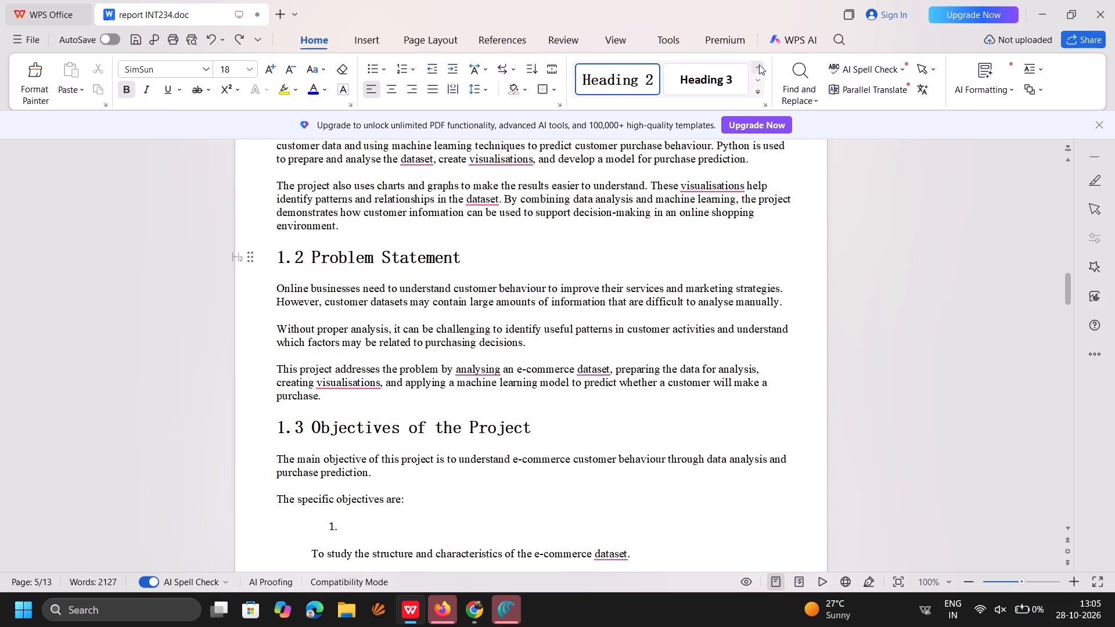
{"action": "left_click", "coordinate": [759, 64]}
{"action": "left_click", "coordinate": [759, 64]}
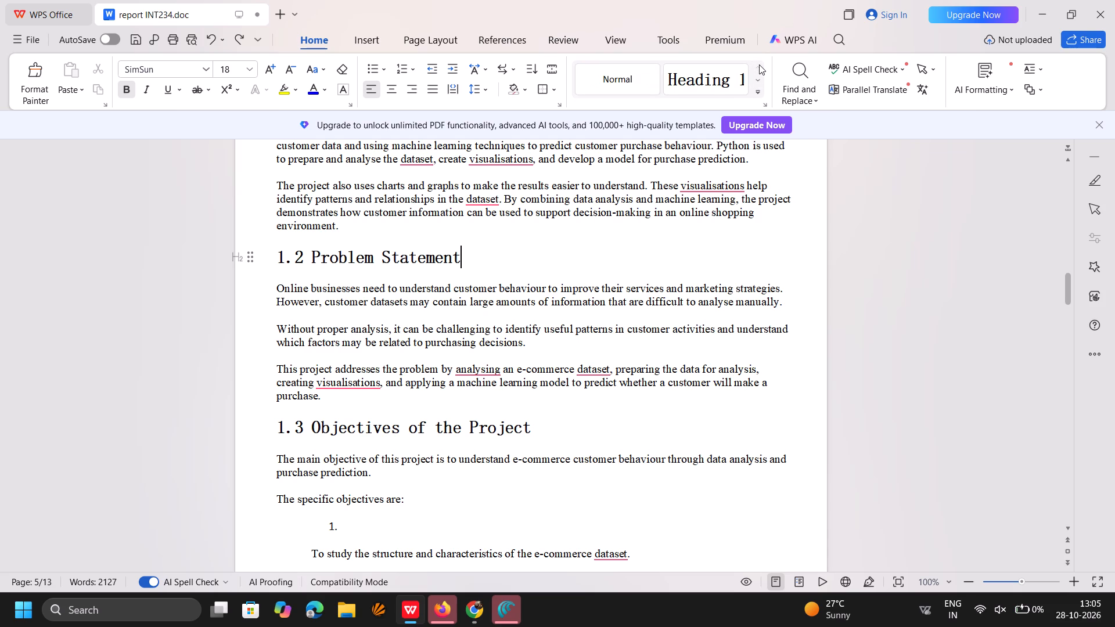
{"action": "left_click", "coordinate": [757, 81]}
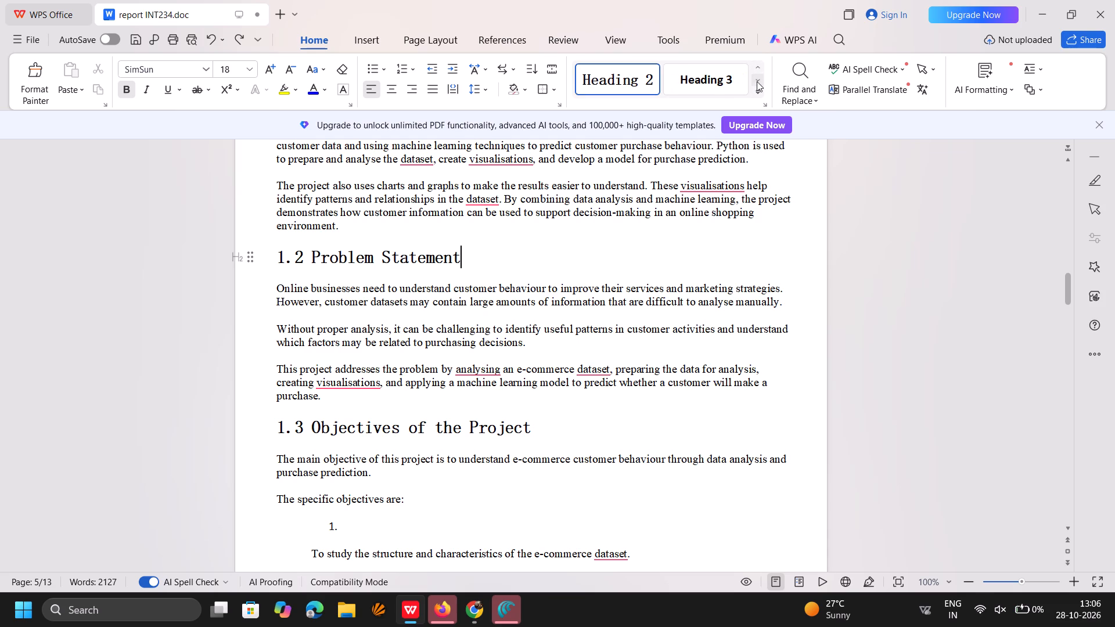
{"action": "left_click", "coordinate": [757, 81]}
{"action": "left_click", "coordinate": [757, 81]}
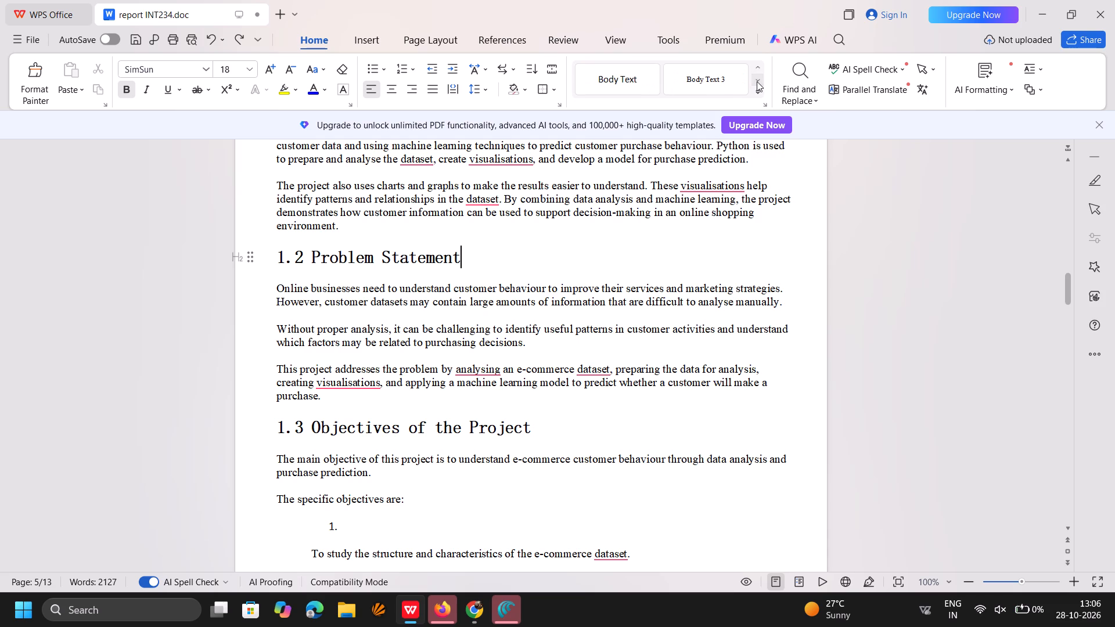
{"action": "left_click", "coordinate": [757, 81]}
{"action": "left_click", "coordinate": [757, 81]}
{"action": "left_click", "coordinate": [757, 81]}
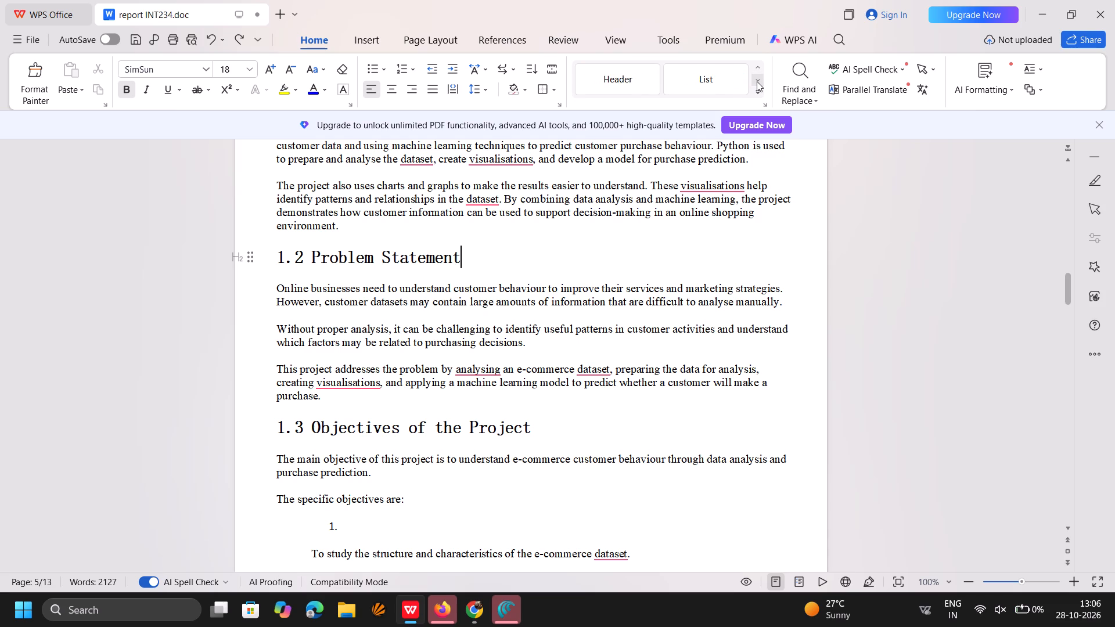
{"action": "left_click", "coordinate": [757, 81]}
{"action": "left_click", "coordinate": [758, 66]}
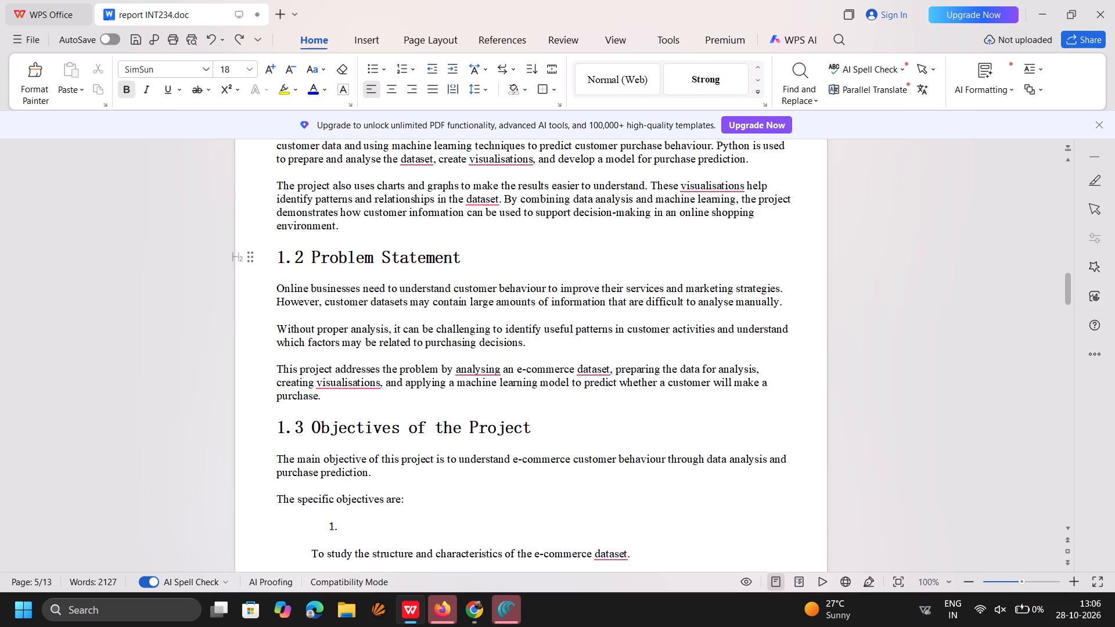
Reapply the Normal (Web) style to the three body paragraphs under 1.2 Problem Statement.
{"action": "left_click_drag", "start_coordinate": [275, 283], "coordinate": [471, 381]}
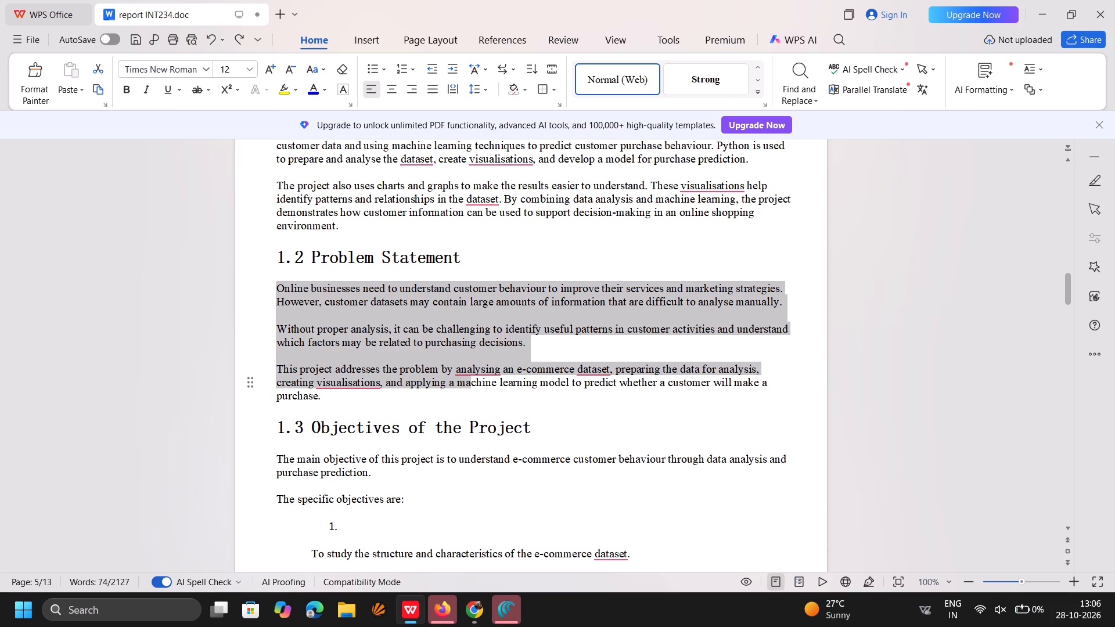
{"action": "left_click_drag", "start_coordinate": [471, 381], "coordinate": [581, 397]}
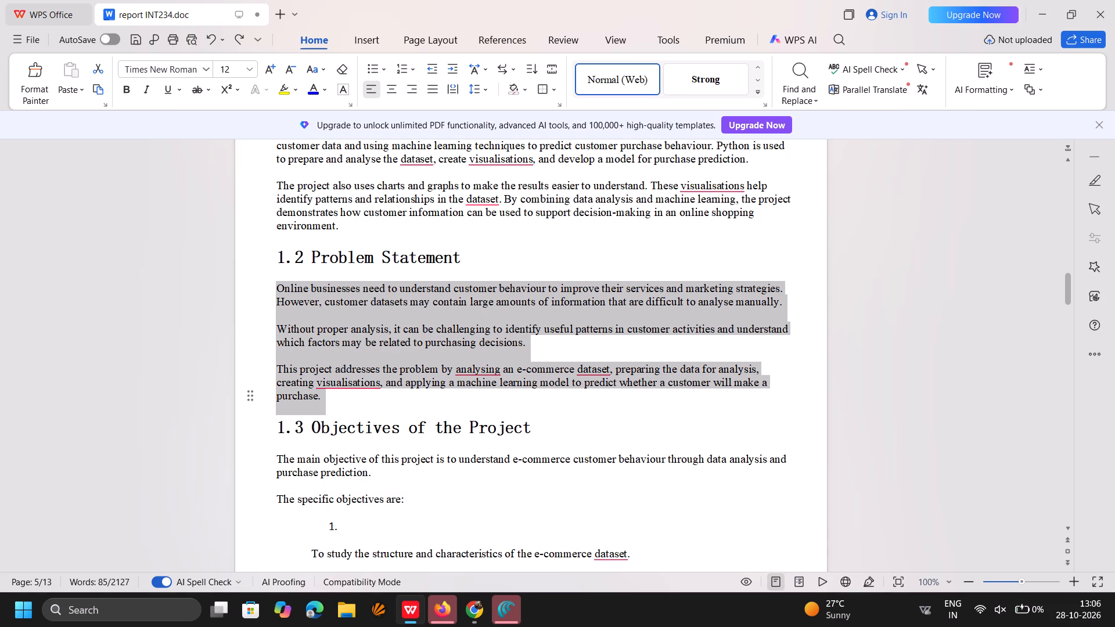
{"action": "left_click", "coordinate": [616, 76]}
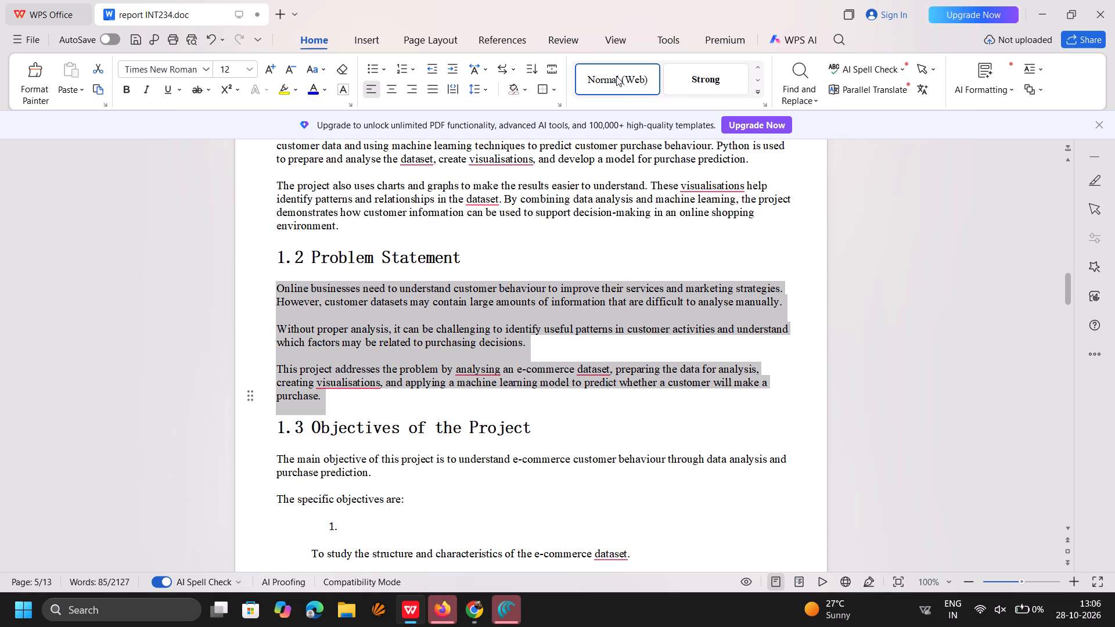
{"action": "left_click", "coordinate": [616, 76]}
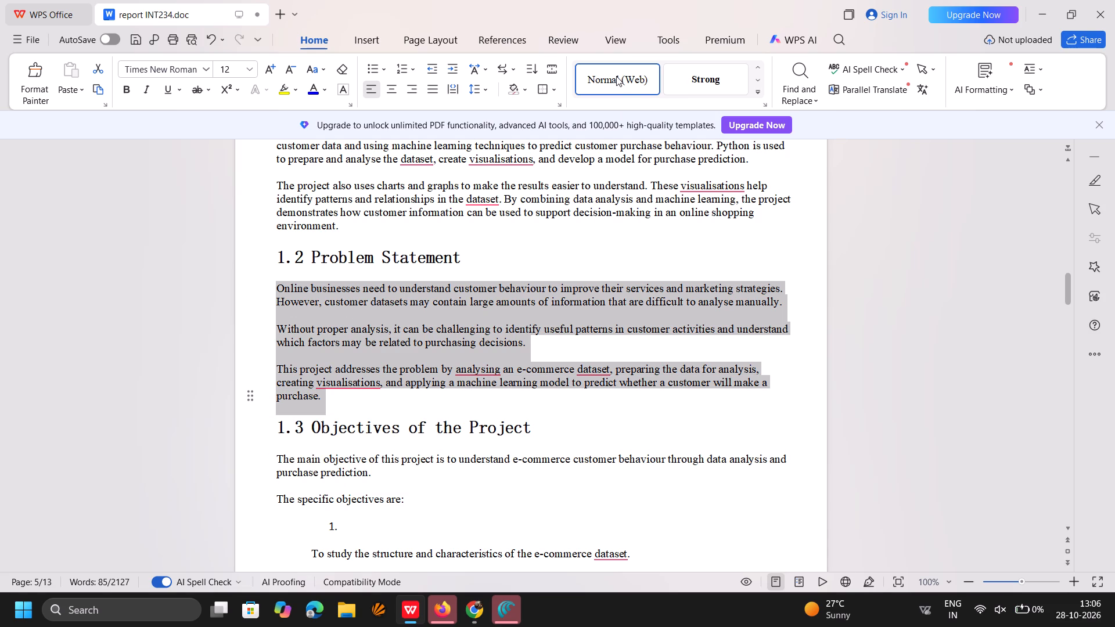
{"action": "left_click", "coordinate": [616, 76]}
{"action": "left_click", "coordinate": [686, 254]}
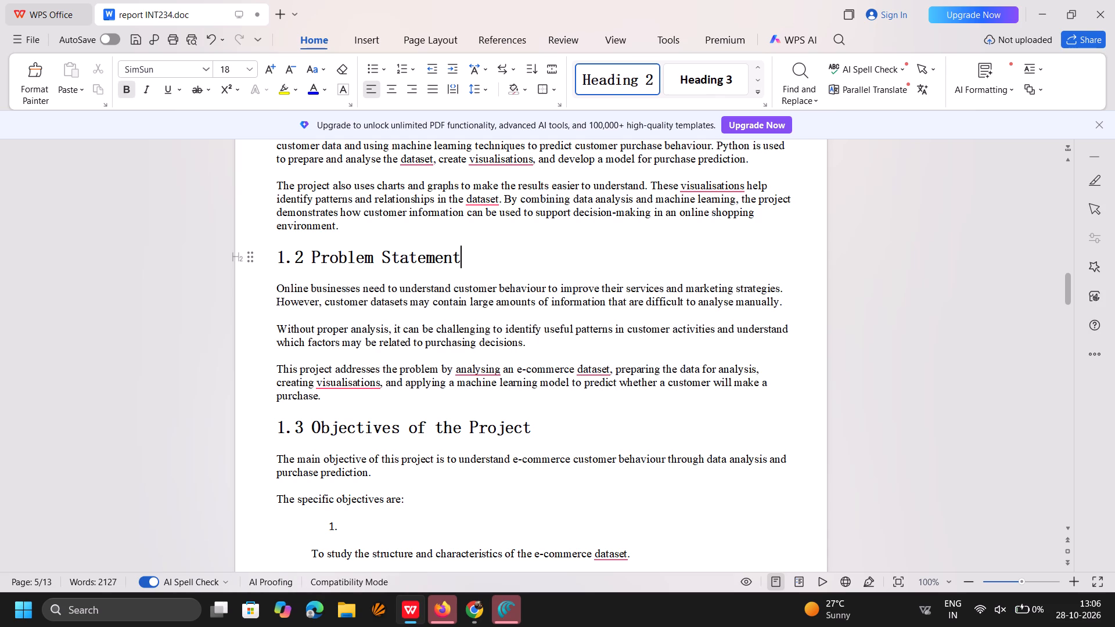
Reapply the Normal (Web) style at the end of section 1.1, from "to prepare and analyse the dataset" through "online shopping environment.".
{"action": "scroll", "coordinate": [577, 260], "scroll_direction": "up", "scroll_amount": 3}
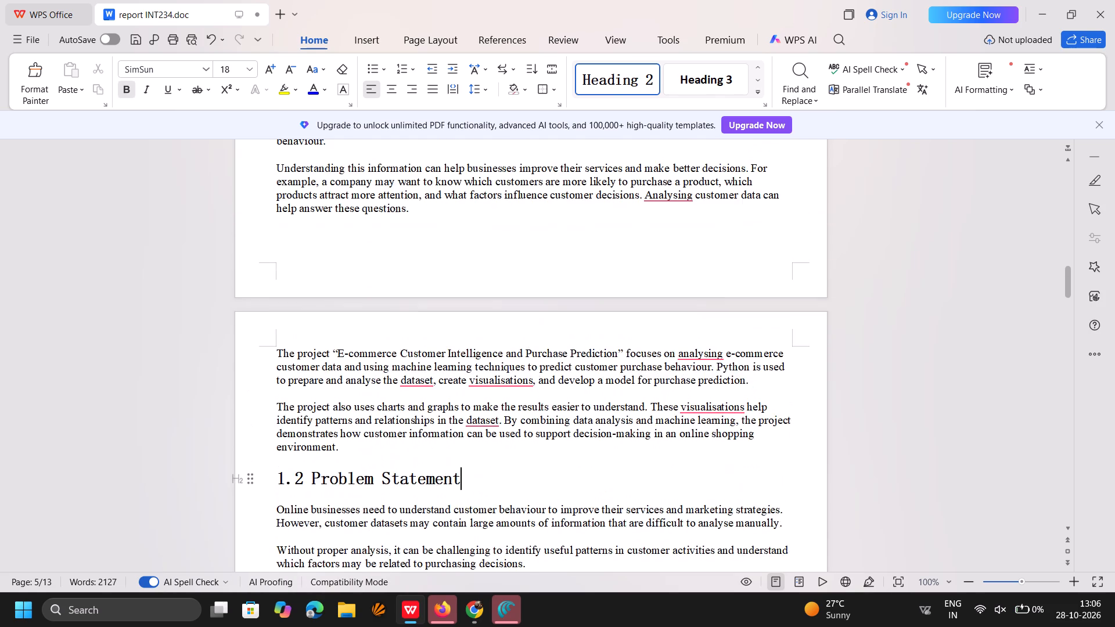
{"action": "scroll", "coordinate": [577, 260], "scroll_direction": "up", "scroll_amount": 1}
{"action": "scroll", "coordinate": [577, 260], "scroll_direction": "down", "scroll_amount": 4}
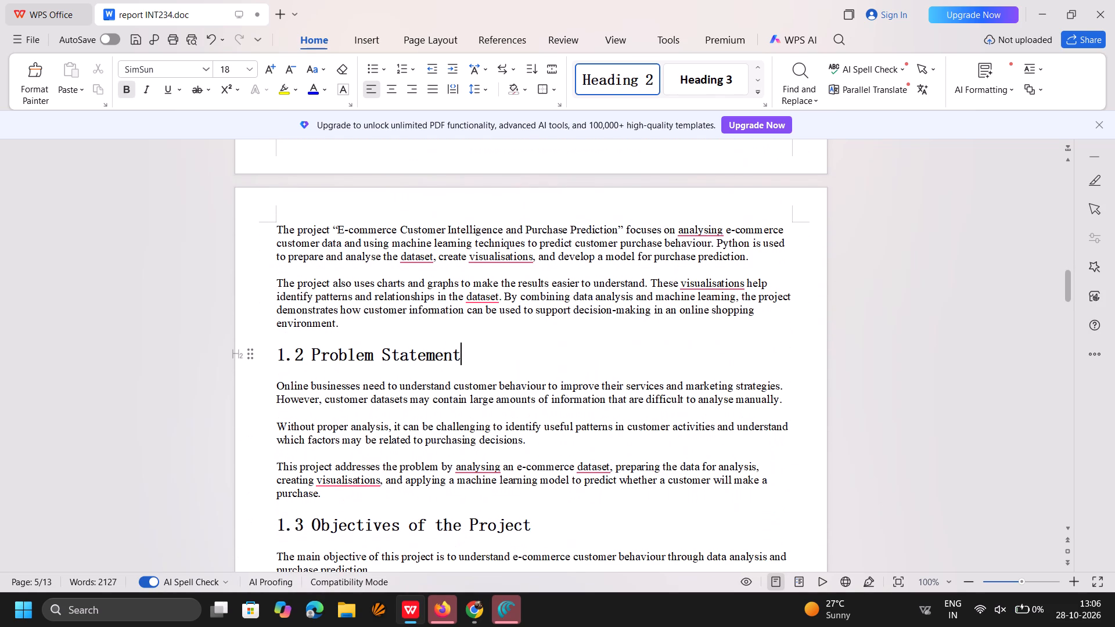
{"action": "left_click_drag", "start_coordinate": [278, 272], "coordinate": [376, 336]}
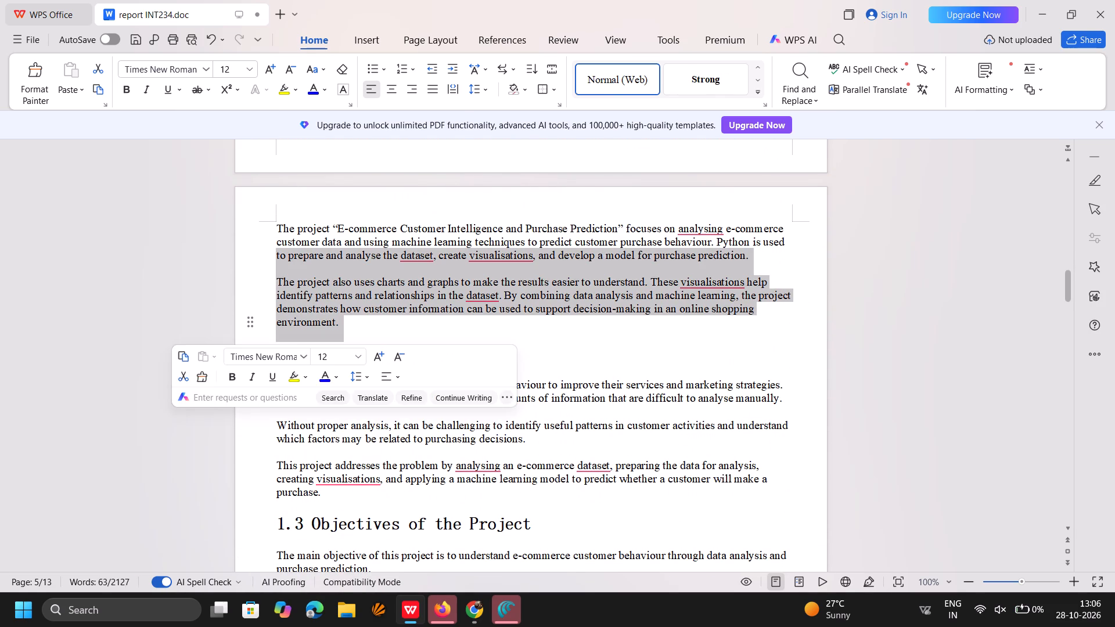
{"action": "left_click", "coordinate": [613, 77]}
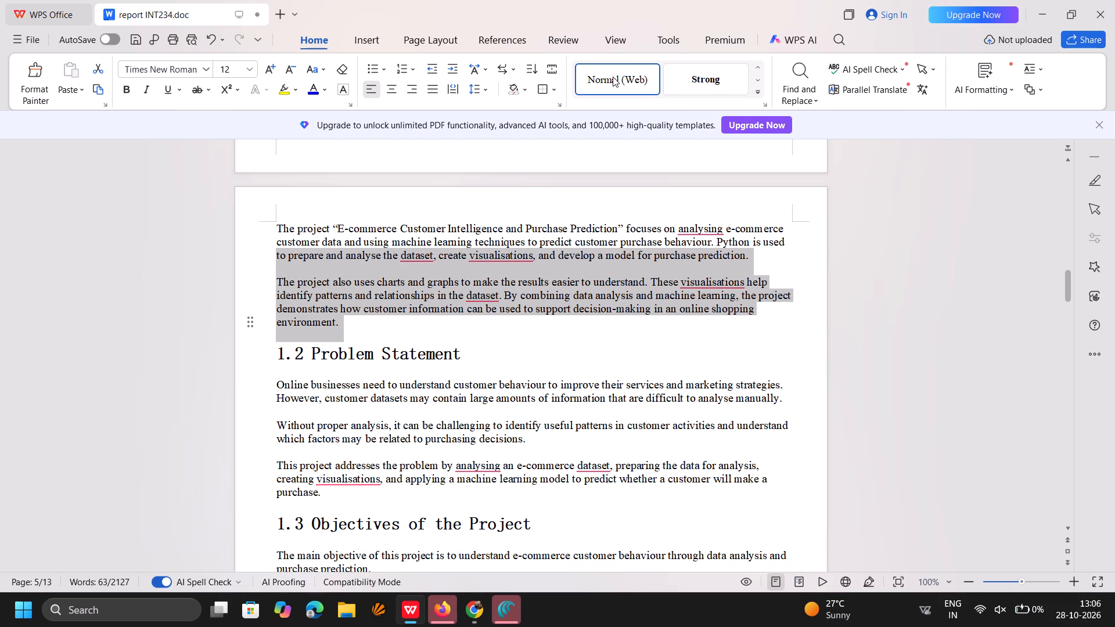
{"action": "double_click", "coordinate": [613, 77]}
{"action": "left_click", "coordinate": [696, 341]}
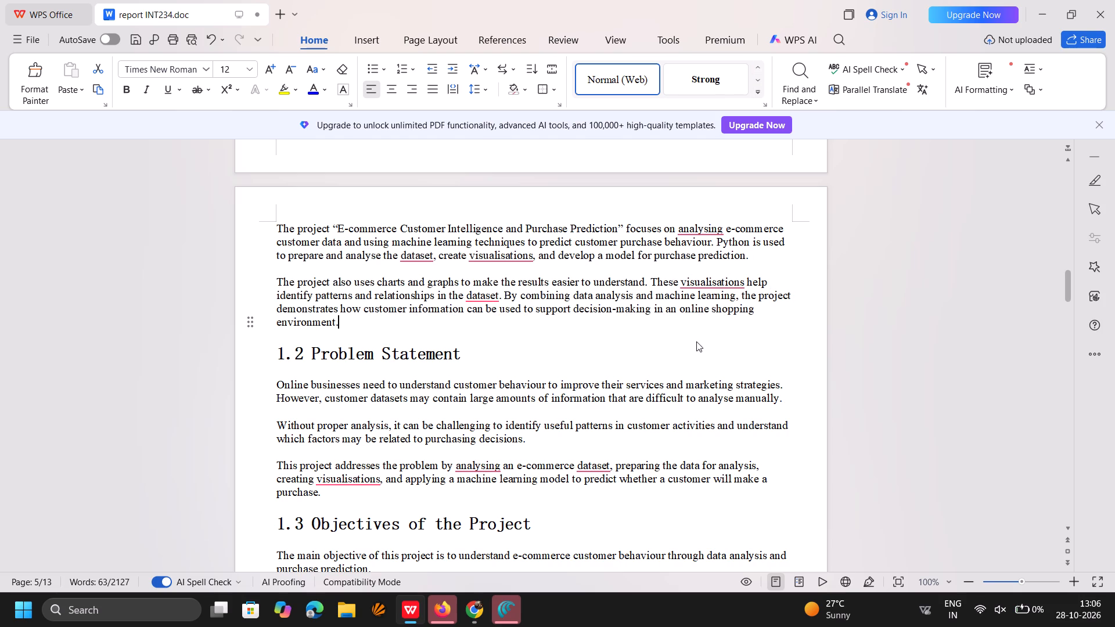
Apply the Normal (Web) style to the 1.2 Problem Statement heading together with its three body paragraphs.
{"action": "scroll", "coordinate": [597, 320], "scroll_direction": "down", "scroll_amount": 3}
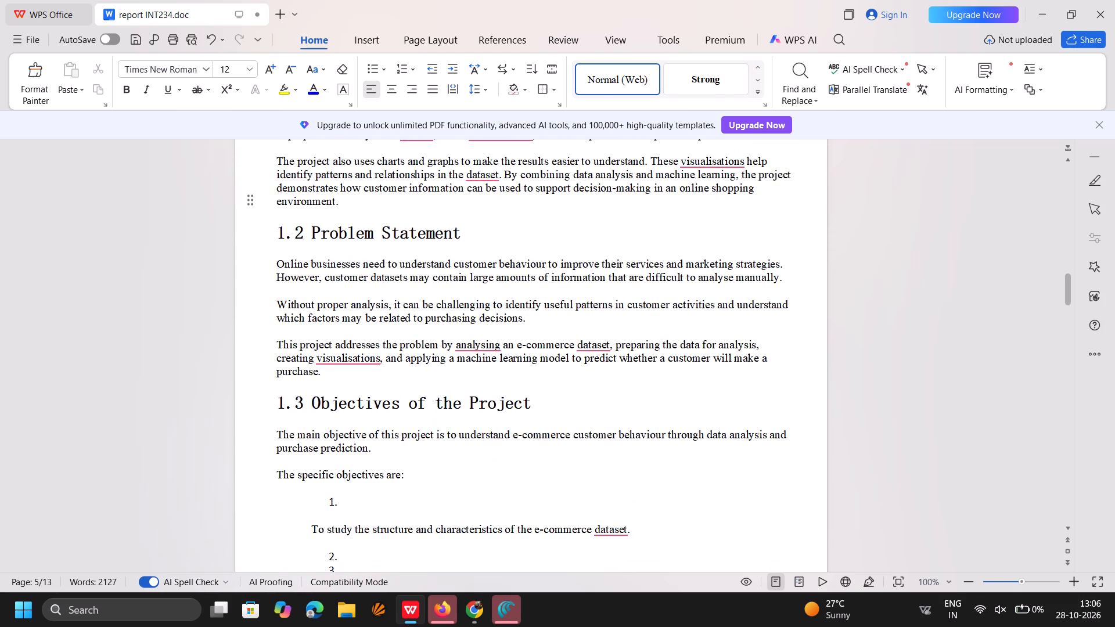
{"action": "left_click_drag", "start_coordinate": [274, 255], "coordinate": [349, 302]}
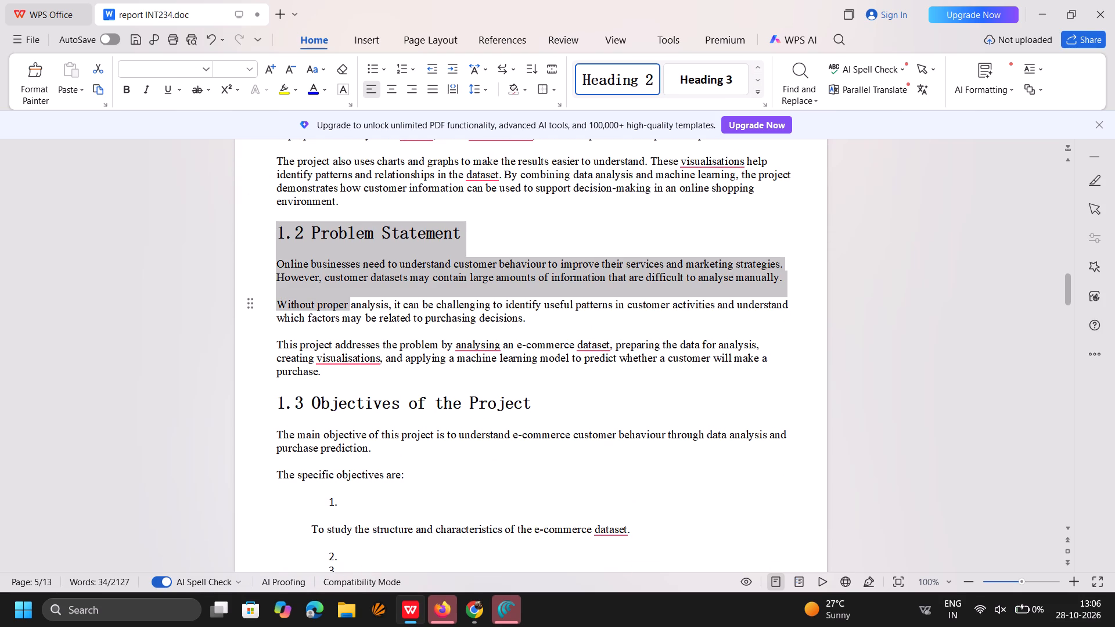
{"action": "left_click_drag", "start_coordinate": [349, 302], "coordinate": [419, 369]}
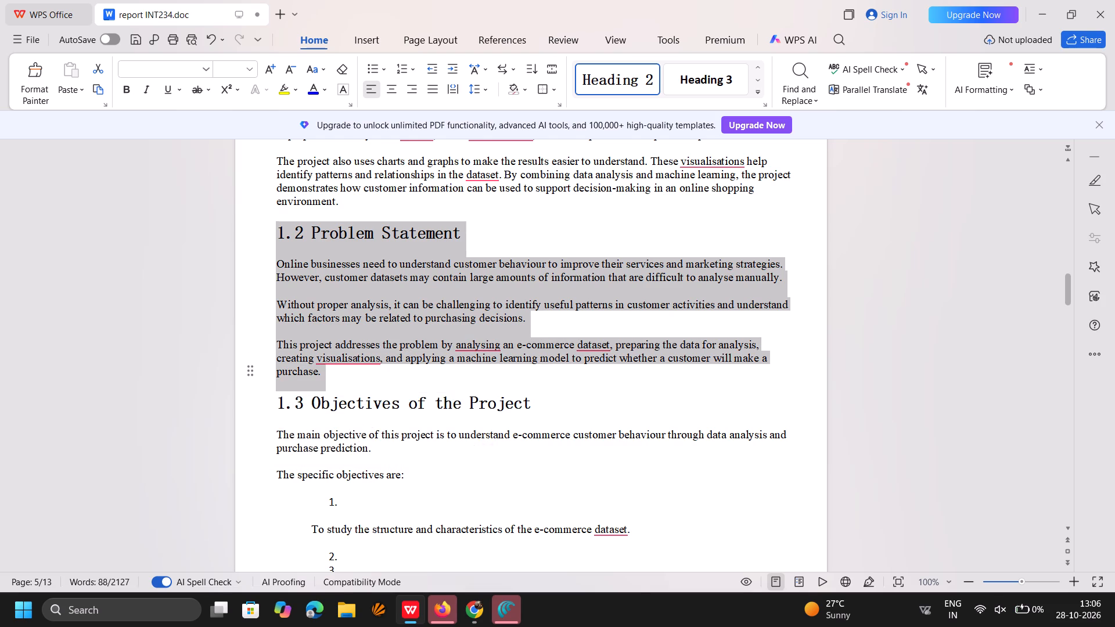
{"action": "left_click", "coordinate": [757, 69]}
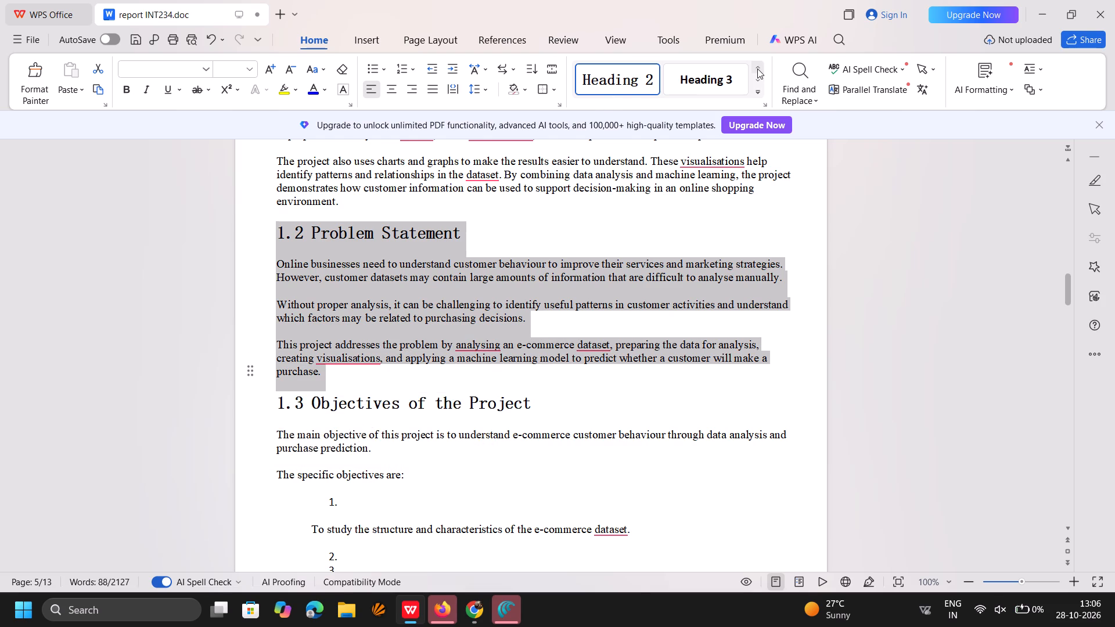
{"action": "left_click", "coordinate": [755, 82]}
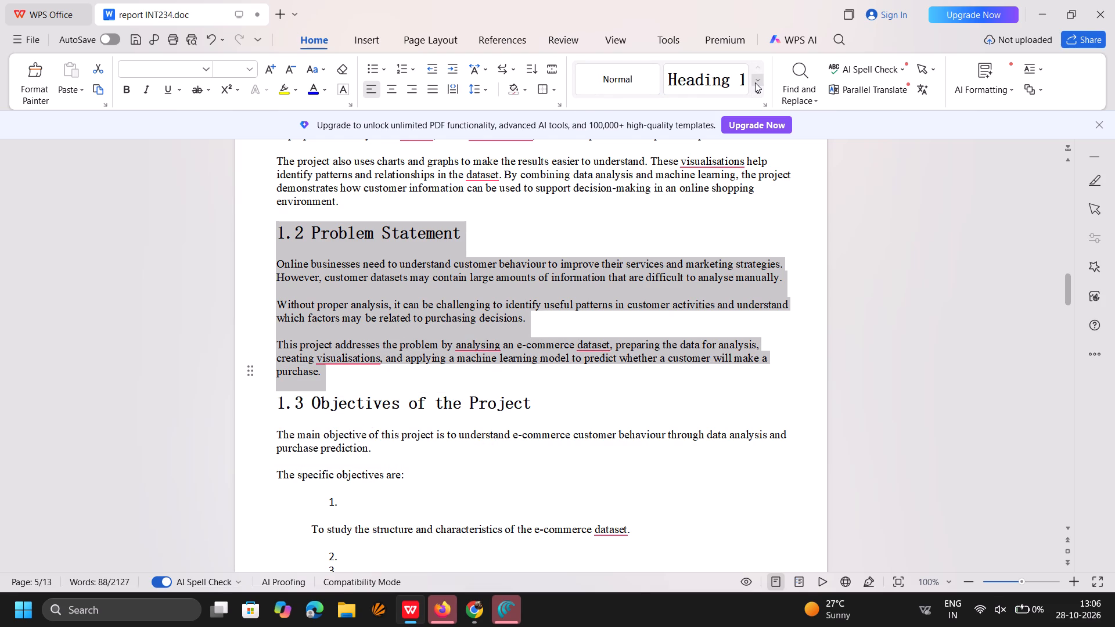
{"action": "left_click", "coordinate": [755, 82]}
{"action": "left_click", "coordinate": [755, 82]}
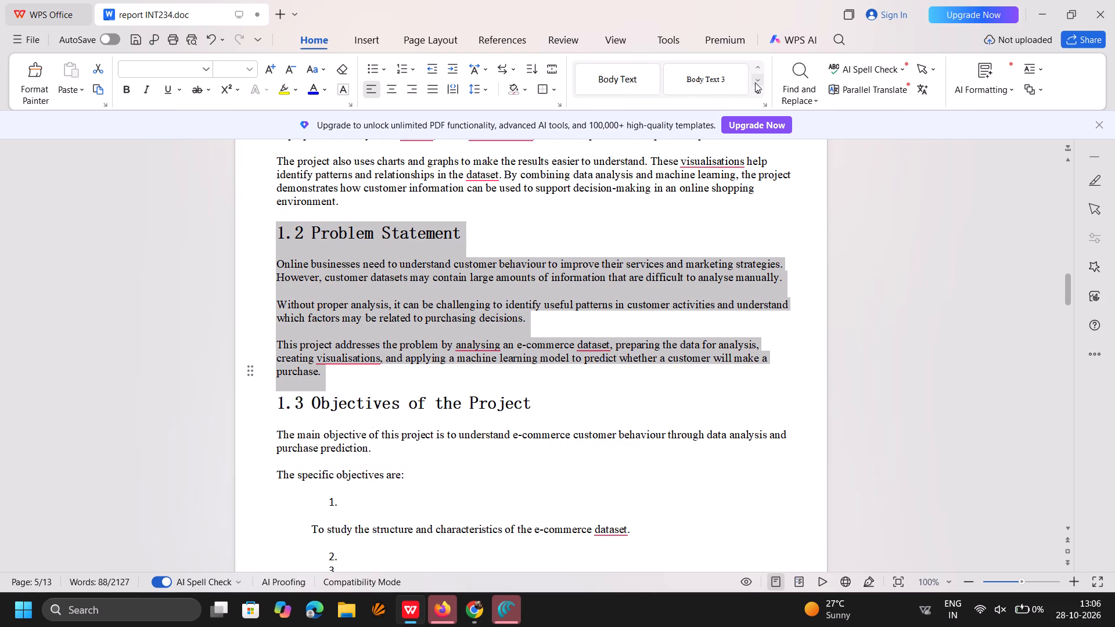
{"action": "left_click", "coordinate": [755, 82]}
{"action": "left_click", "coordinate": [755, 82]}
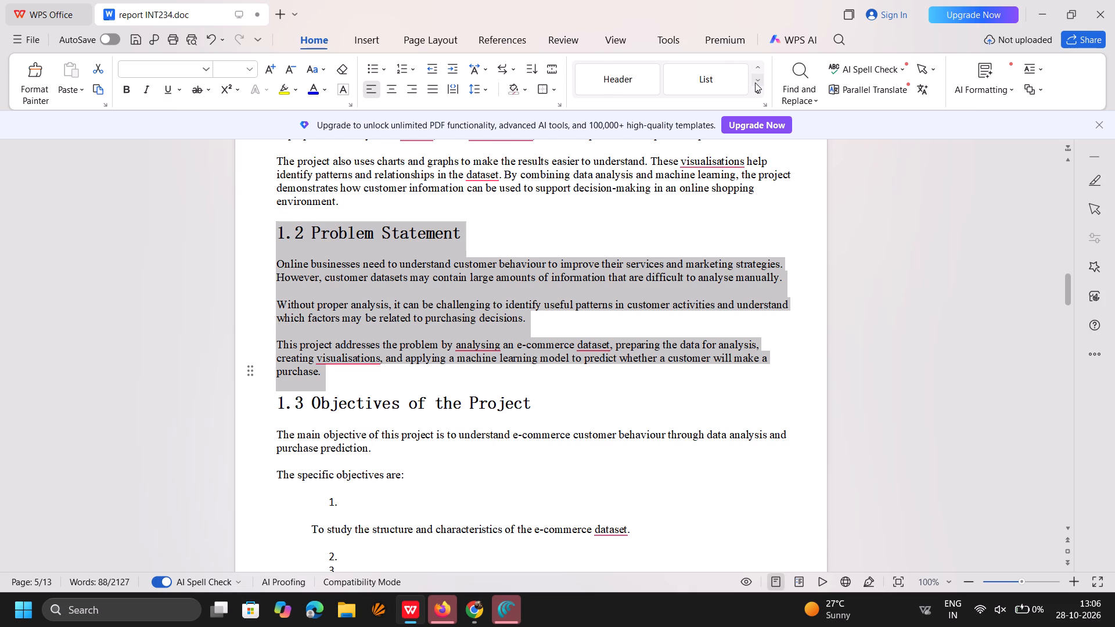
{"action": "left_click", "coordinate": [755, 82]}
{"action": "left_click", "coordinate": [628, 81]}
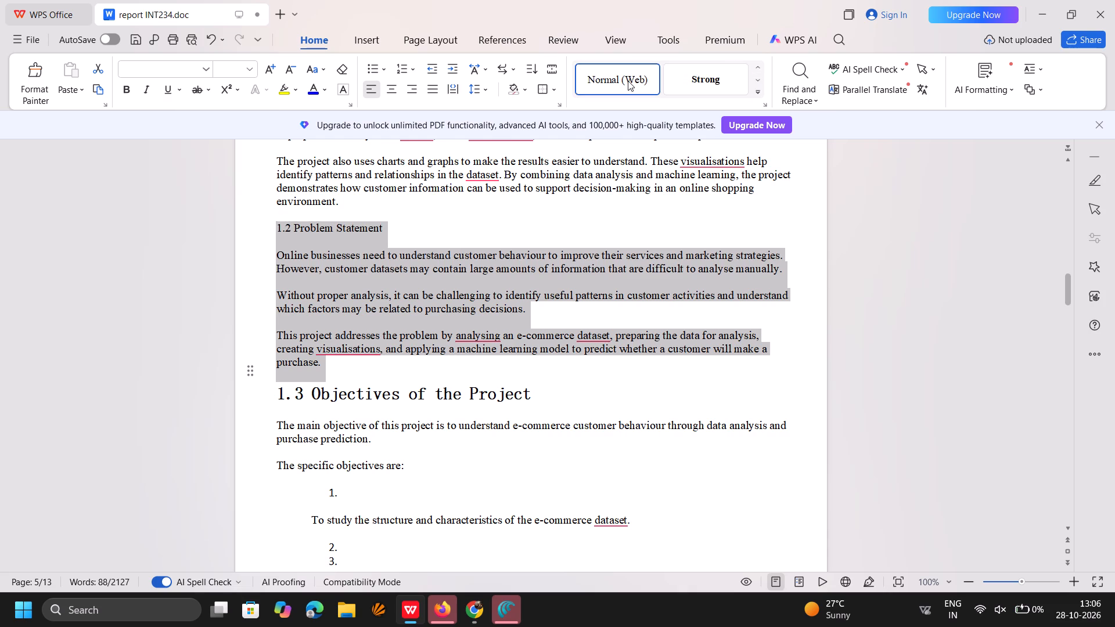
{"action": "left_click", "coordinate": [646, 381]}
Check the restyled 1.2 Problem Statement heading and look over the 1.3 Objectives of the Project section.
{"action": "scroll", "coordinate": [646, 381], "scroll_direction": "down", "scroll_amount": 1}
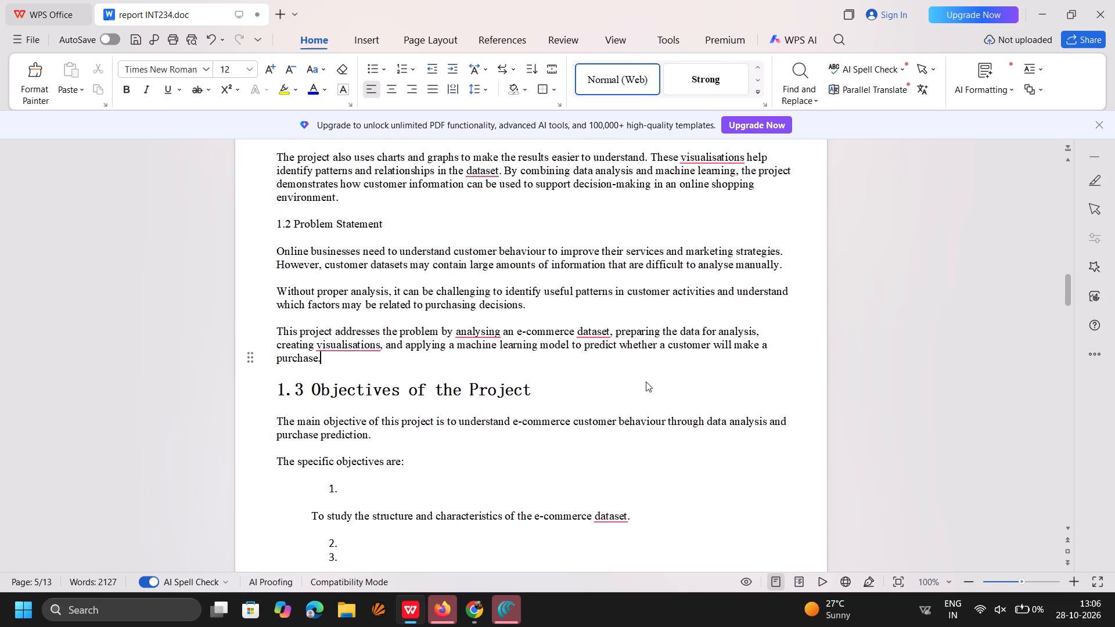
{"action": "scroll", "coordinate": [646, 381], "scroll_direction": "down", "scroll_amount": 1}
{"action": "scroll", "coordinate": [646, 381], "scroll_direction": "up", "scroll_amount": 2}
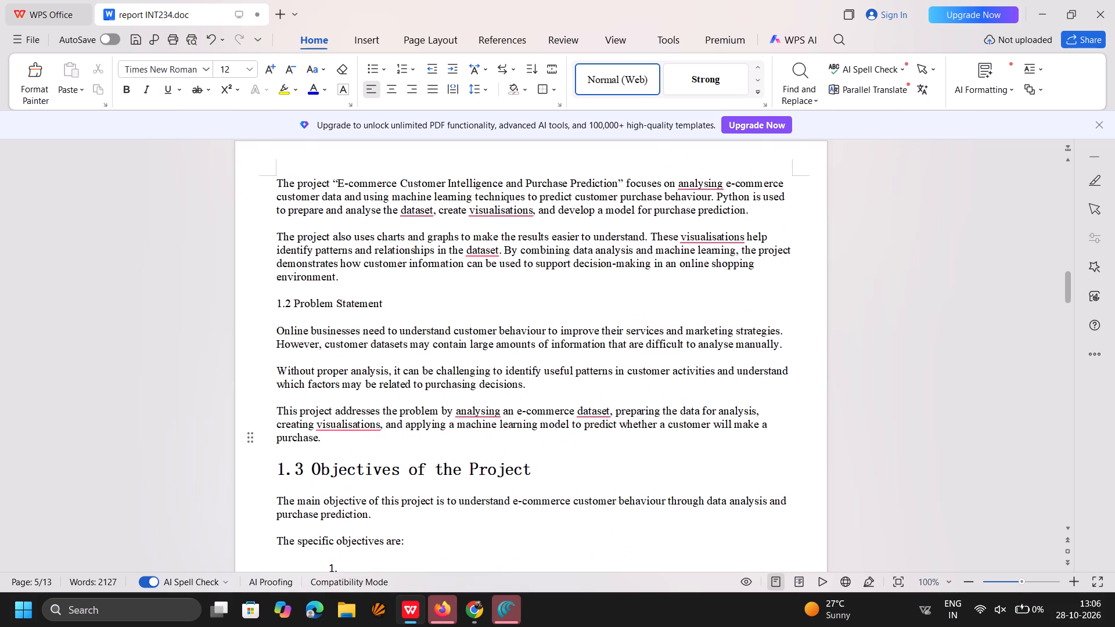
{"action": "left_click_drag", "start_coordinate": [277, 301], "coordinate": [424, 304]}
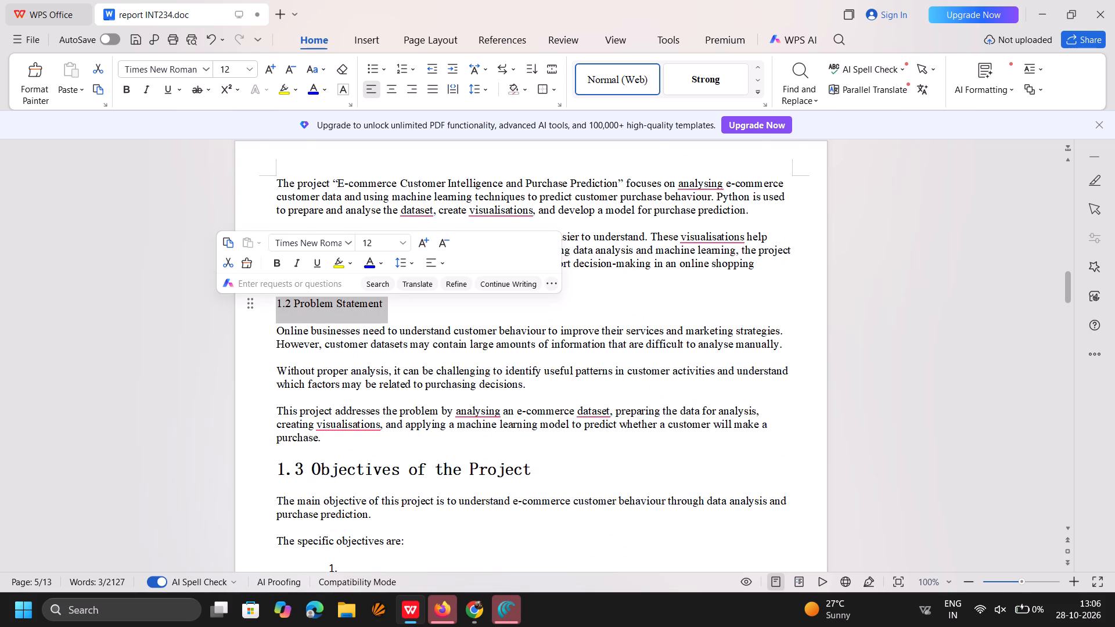
{"action": "left_click", "coordinate": [495, 302]}
{"action": "scroll", "coordinate": [495, 302], "scroll_direction": "down", "scroll_amount": 5}
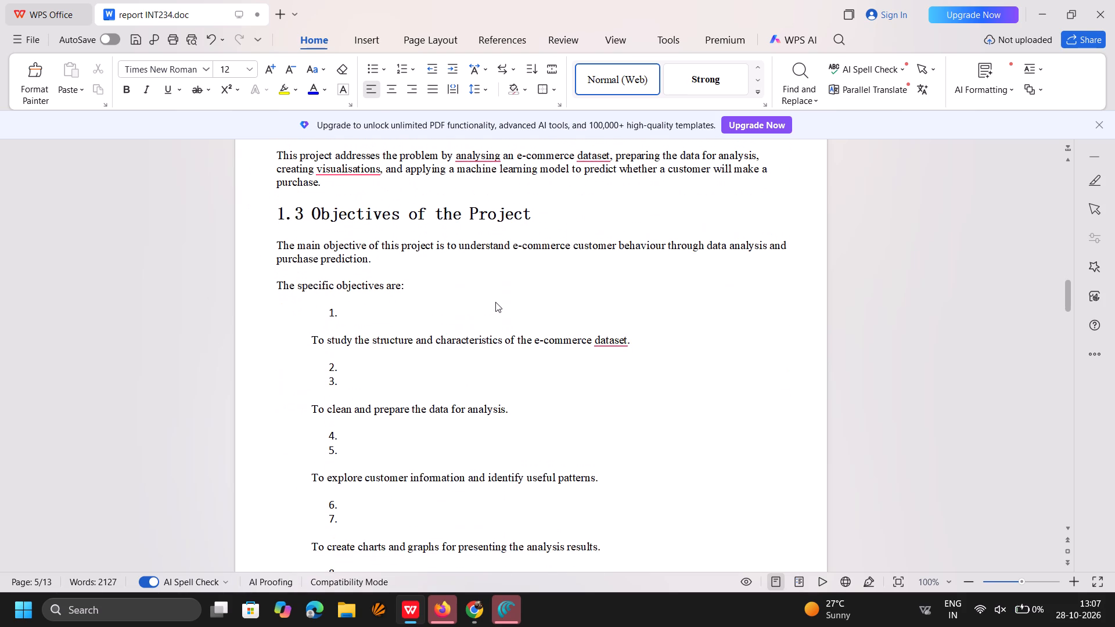
Number the dataset-structure objective under 1.3 as "1.", delete the empty numbered item above it and remove its indent.
{"action": "scroll", "coordinate": [495, 302], "scroll_direction": "down", "scroll_amount": 1}
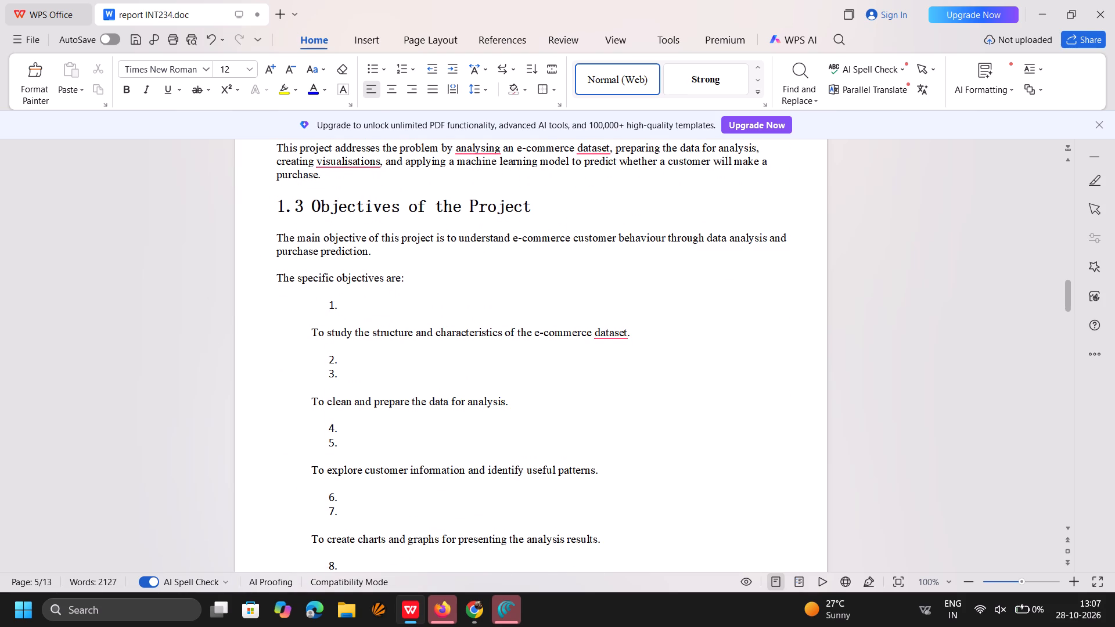
{"action": "left_click", "coordinate": [310, 332]}
{"action": "type", "text": "1."}
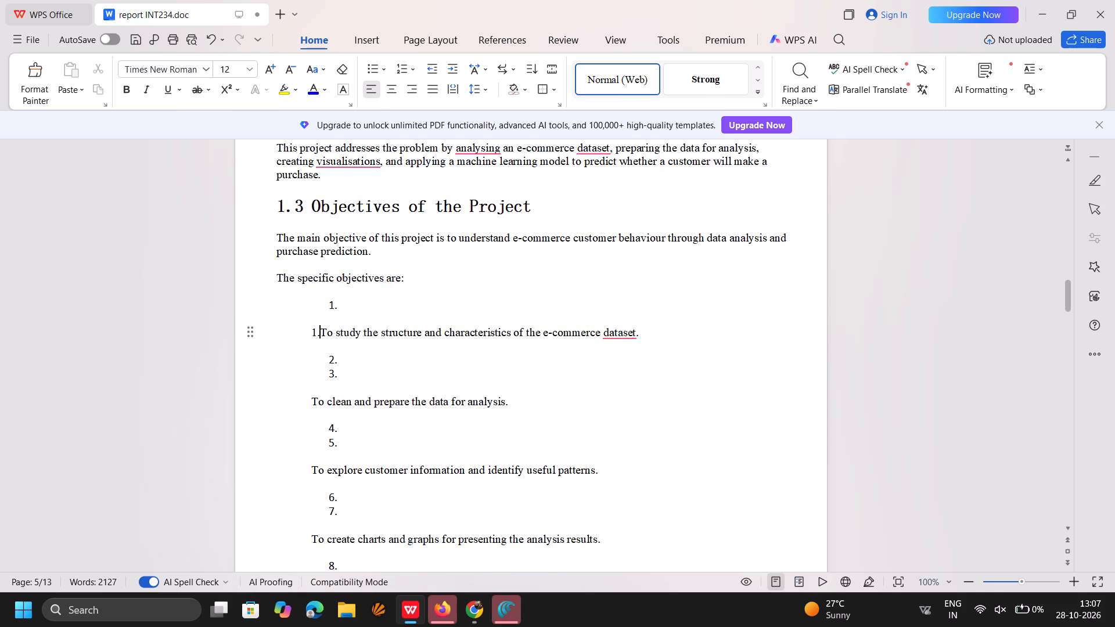
{"action": "left_click", "coordinate": [365, 305]}
{"action": "key", "text": "BackSpace"}
{"action": "key", "text": "BackSpace"}
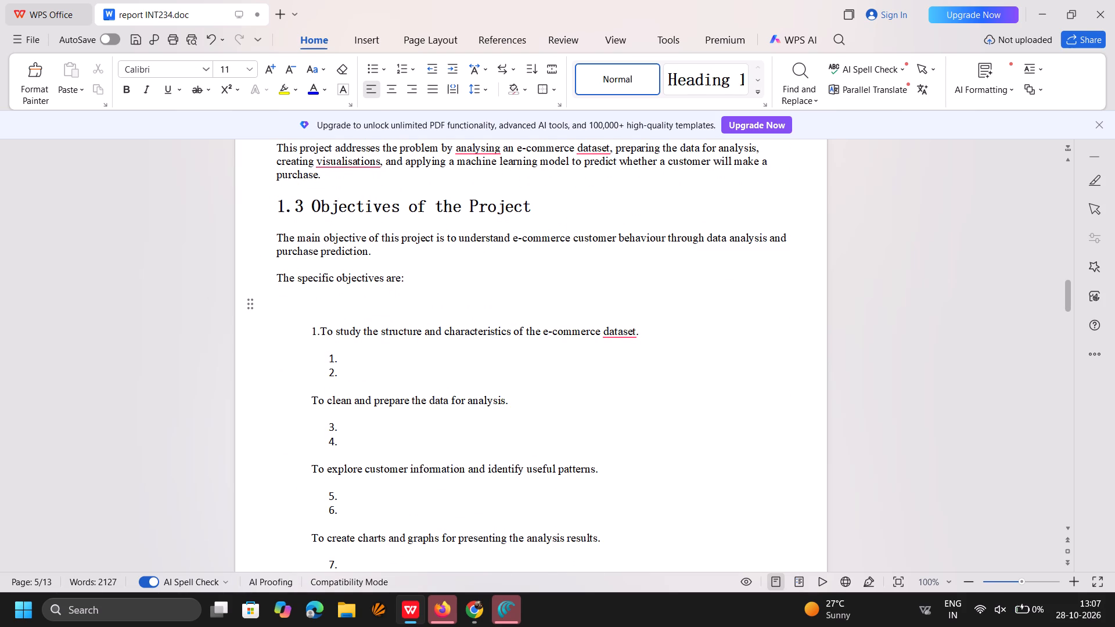
{"action": "key", "text": "BackSpace"}
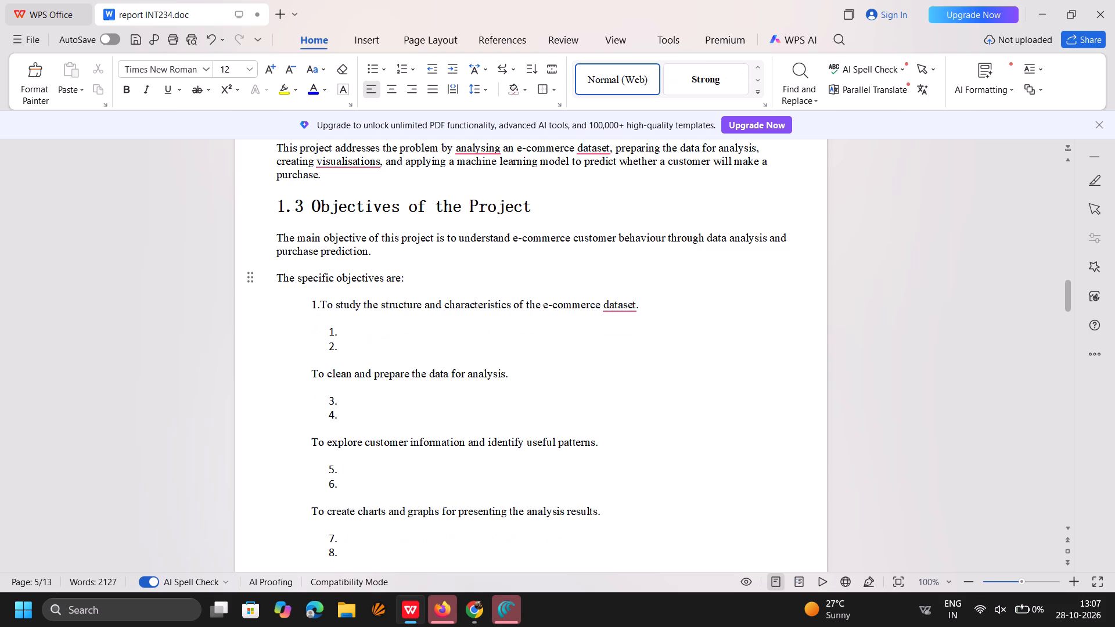
{"action": "left_click", "coordinate": [310, 303]}
{"action": "key", "text": "BackSpace"}
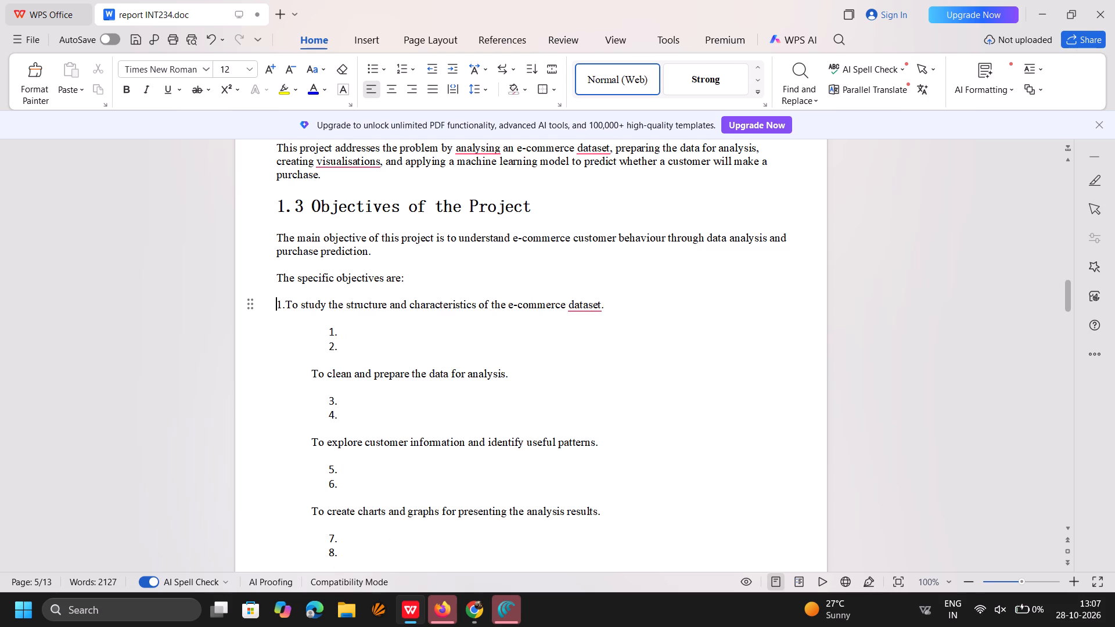
Clear the stray empty numbered items below the dataset-structure, data-cleaning and customer-information objectives in section 1.3.
{"action": "left_click", "coordinate": [349, 348]}
{"action": "key", "text": "BackSpace"}
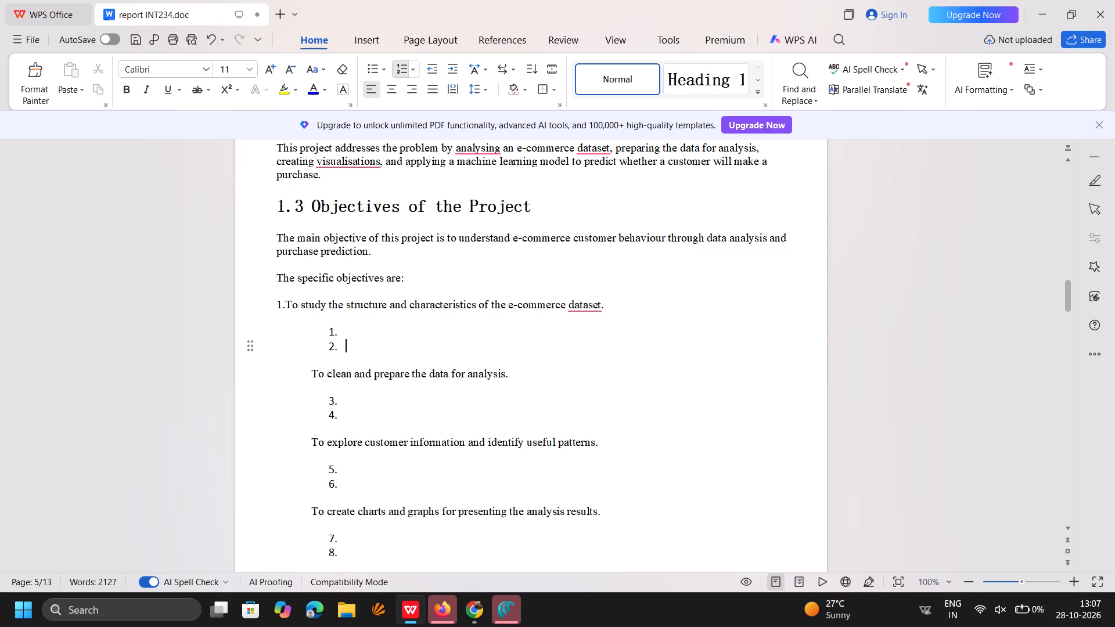
{"action": "key", "text": "BackSpace"}
{"action": "key", "text": "BackSpace"}
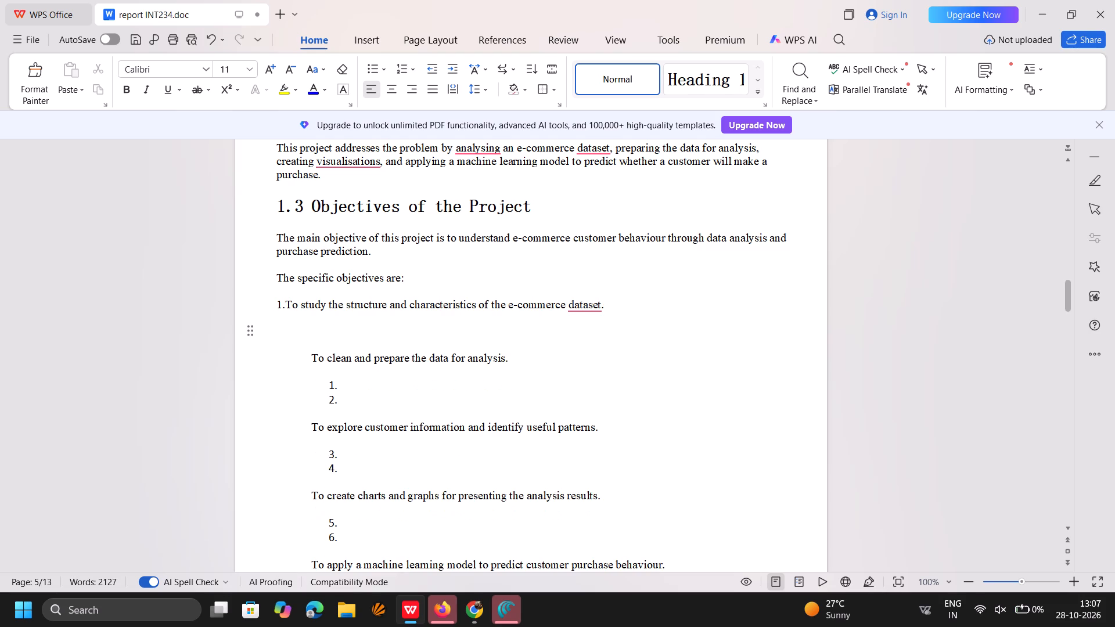
{"action": "left_click", "coordinate": [361, 404]}
{"action": "key", "text": "BackSpace"}
{"action": "key", "text": "BackSpace"}
{"action": "key", "text": "BackSpace"}
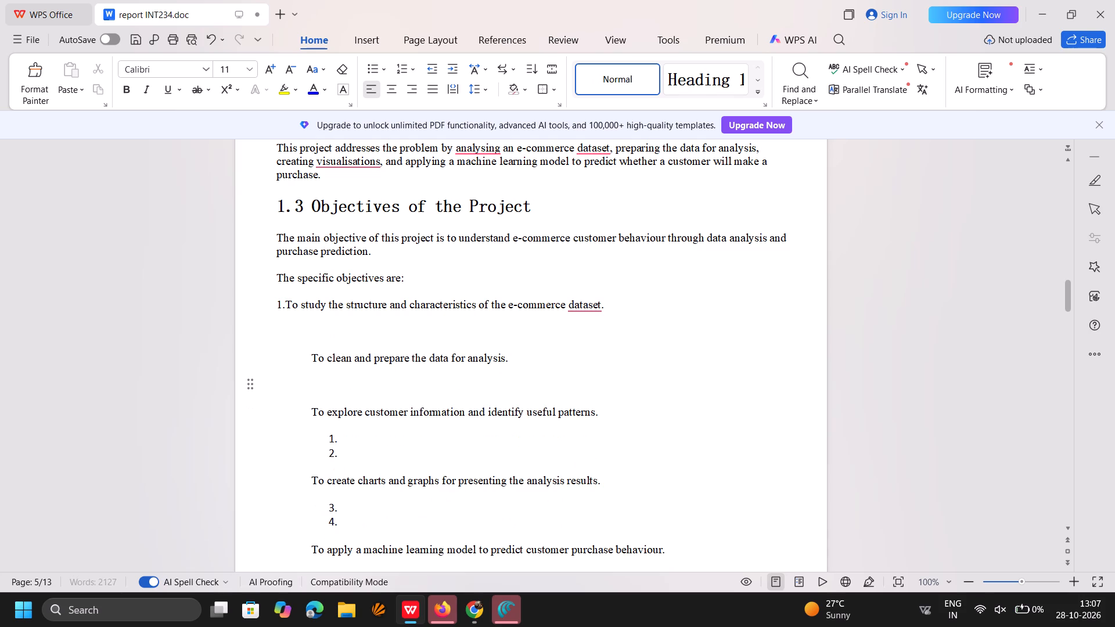
{"action": "left_click", "coordinate": [364, 464]}
{"action": "key", "text": "BackSpace"}
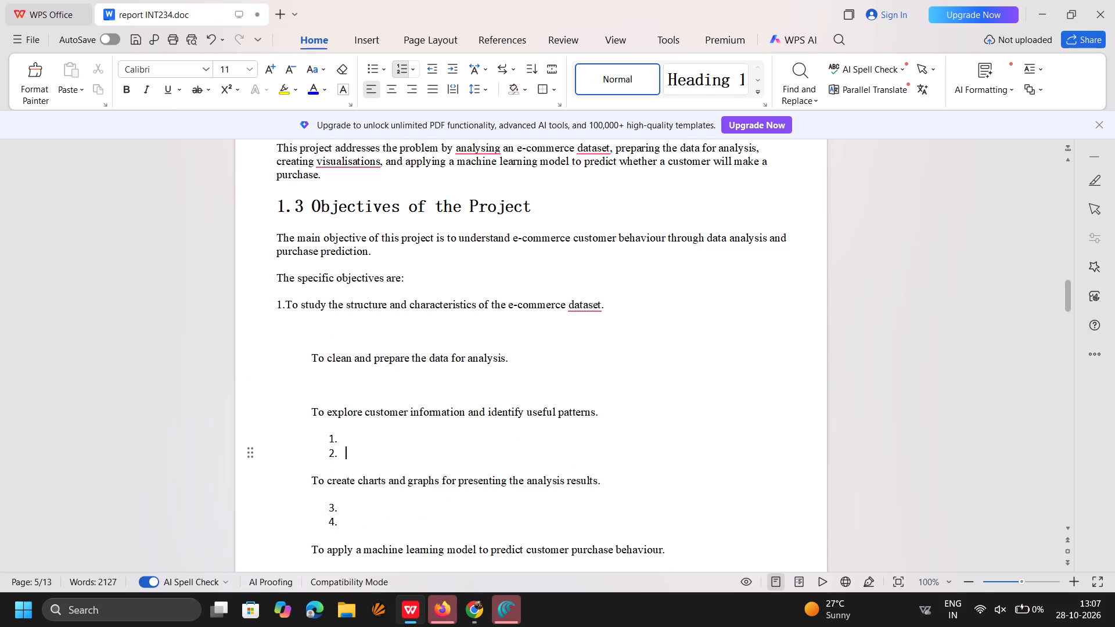
{"action": "key", "text": "BackSpace"}
{"action": "key", "text": "BackSpace"}
Clear the stray empty numbered items below the charts-and-graphs and machine-learning-model objectives.
{"action": "scroll", "coordinate": [364, 464], "scroll_direction": "down", "scroll_amount": 3}
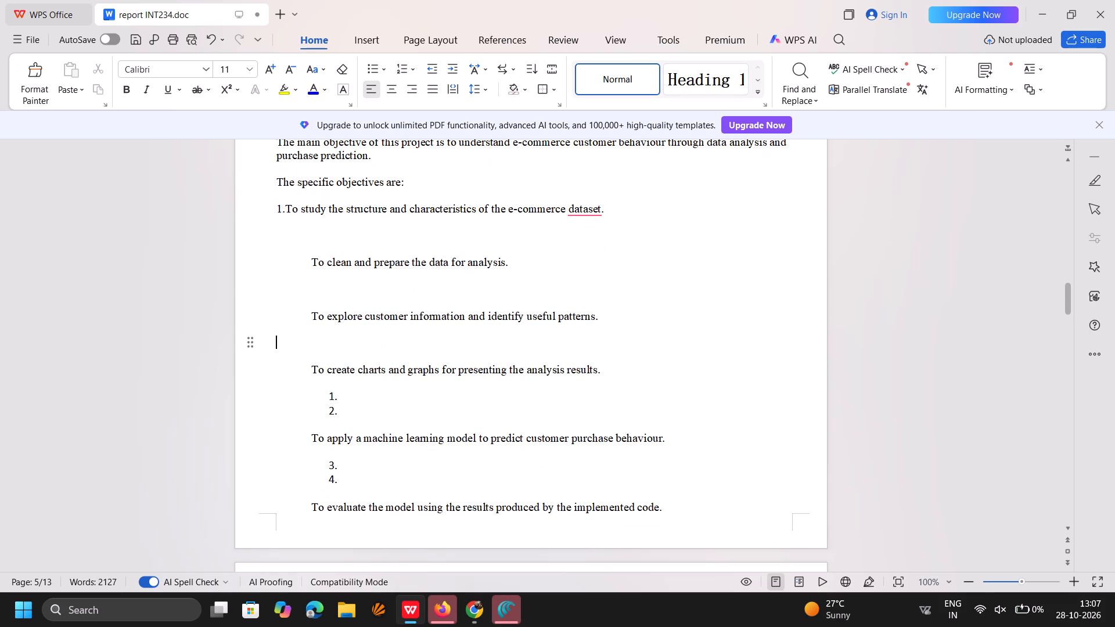
{"action": "left_click", "coordinate": [358, 416]}
{"action": "key", "text": "BackSpace"}
{"action": "key", "text": "BackSpace"}
{"action": "key", "text": "BackSpace"}
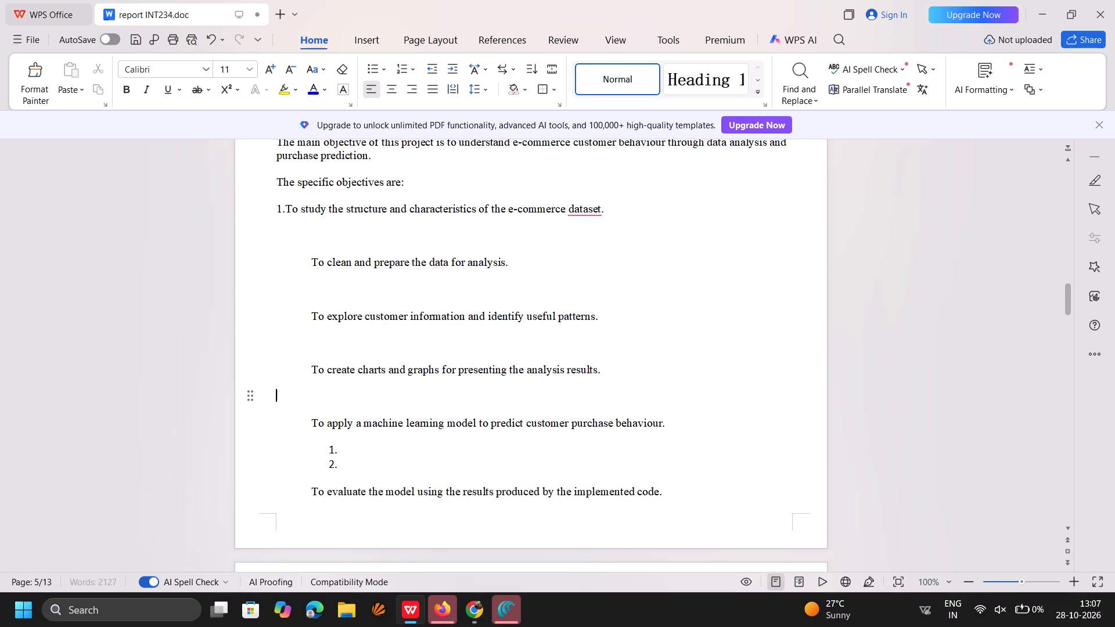
{"action": "scroll", "coordinate": [358, 416], "scroll_direction": "down", "scroll_amount": 3}
{"action": "left_click", "coordinate": [358, 327]}
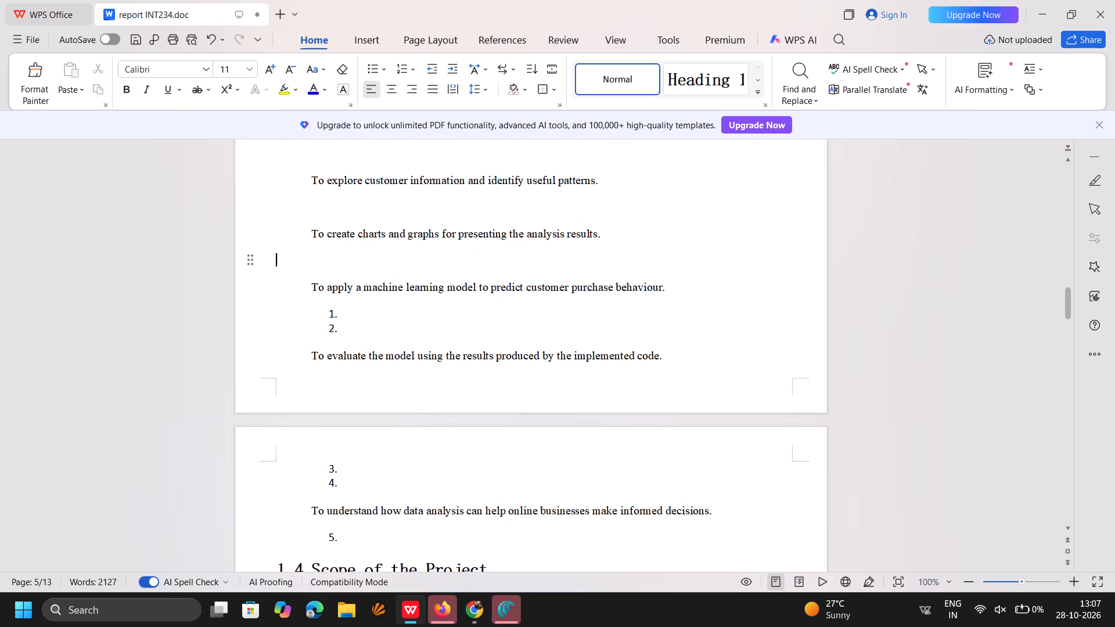
{"action": "key", "text": "BackSpace"}
{"action": "key", "text": "BackSpace"}
{"action": "key", "text": "BackSpace"}
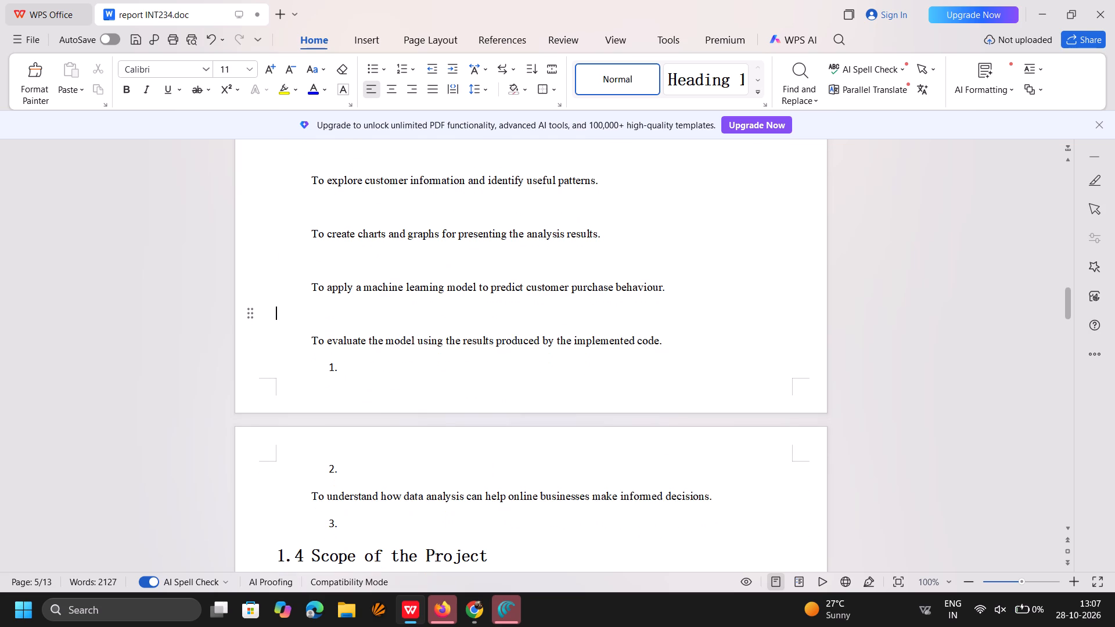
Remove the list numbering from the blank lines around the model-evaluation and online-businesses objectives, up to the 1.4 heading.
{"action": "scroll", "coordinate": [358, 327], "scroll_direction": "down", "scroll_amount": 2}
{"action": "left_click", "coordinate": [357, 254]}
{"action": "key", "text": "BackSpace"}
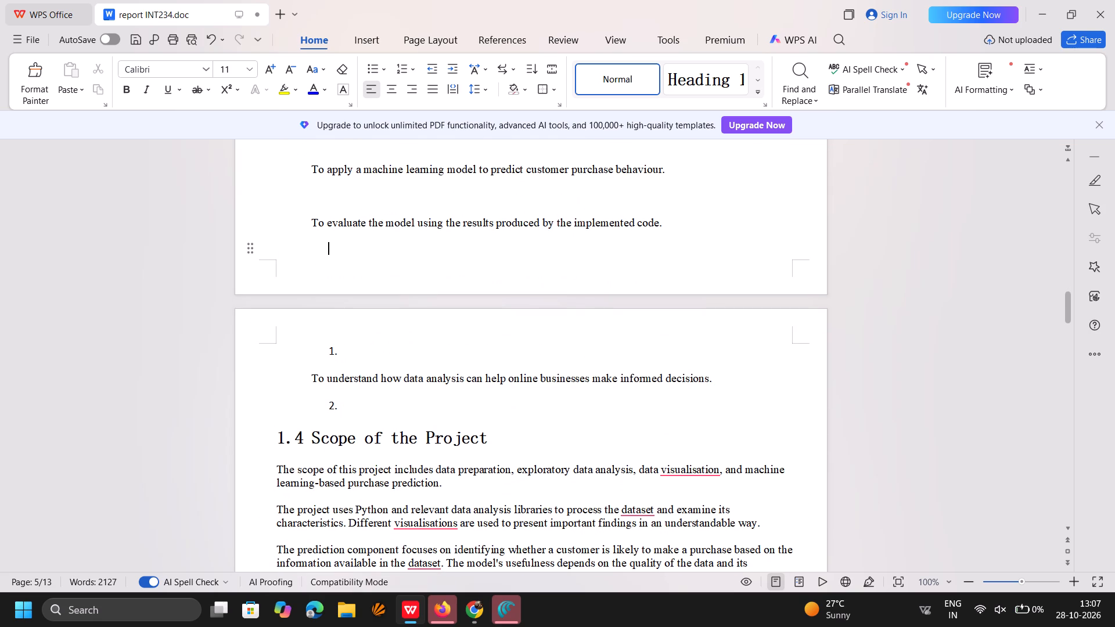
{"action": "scroll", "coordinate": [357, 254], "scroll_direction": "down", "scroll_amount": 2}
{"action": "left_click", "coordinate": [348, 253]}
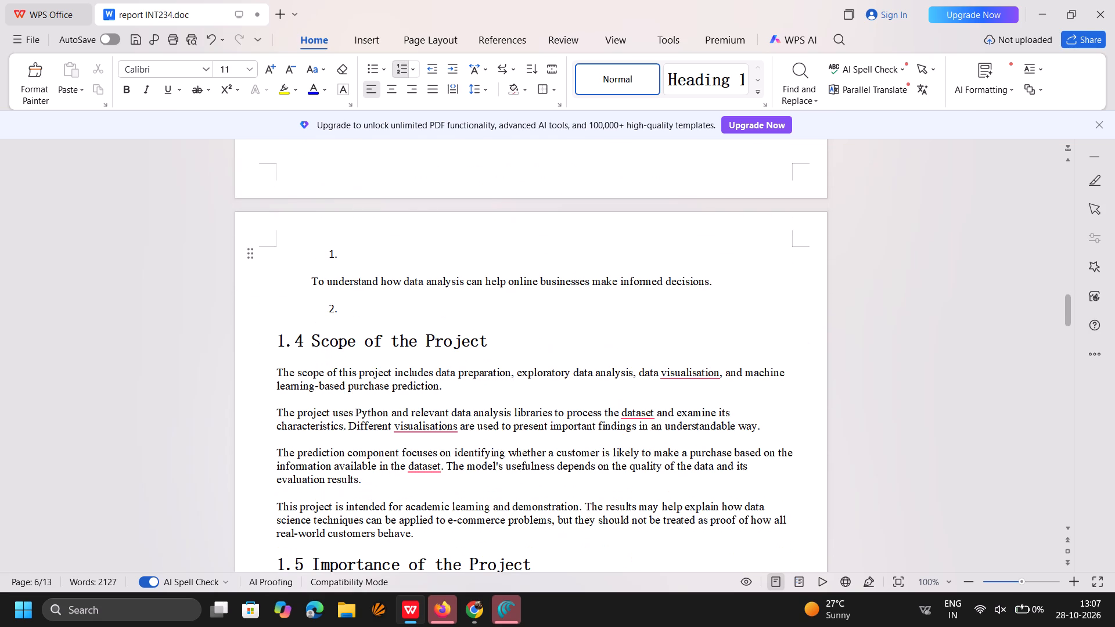
{"action": "key", "text": "BackSpace"}
{"action": "scroll", "coordinate": [348, 253], "scroll_direction": "down", "scroll_amount": 1}
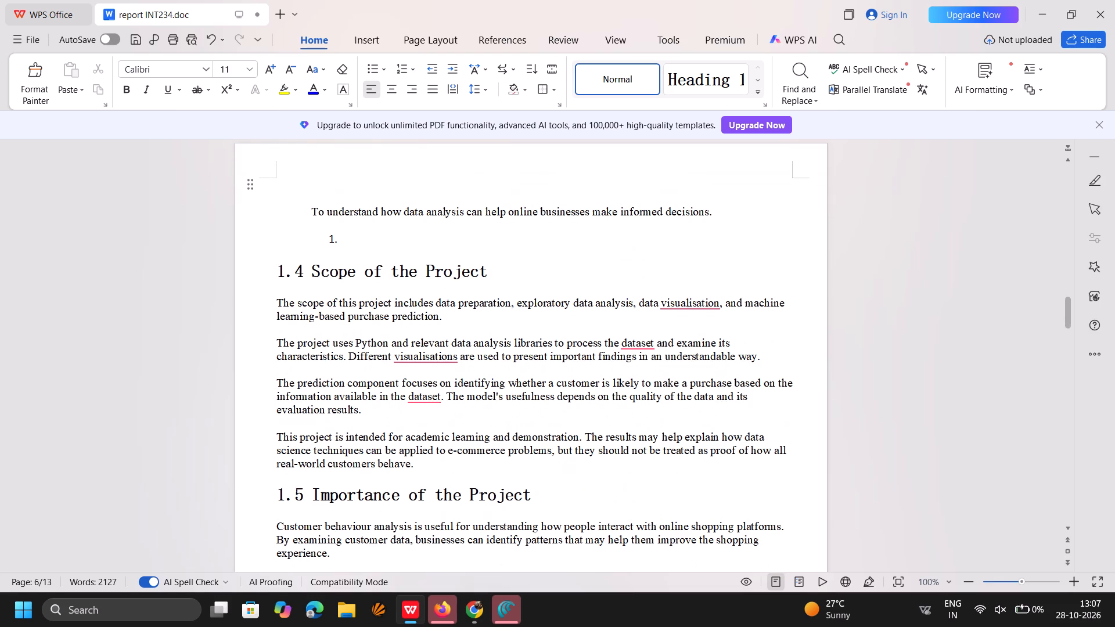
{"action": "left_click", "coordinate": [339, 233]}
{"action": "key", "text": "BackSpace"}
Number "To clean and prepare the data for analysis." as "2.", removing its indent and the blank line above it.
{"action": "scroll", "coordinate": [339, 233], "scroll_direction": "up", "scroll_amount": 3}
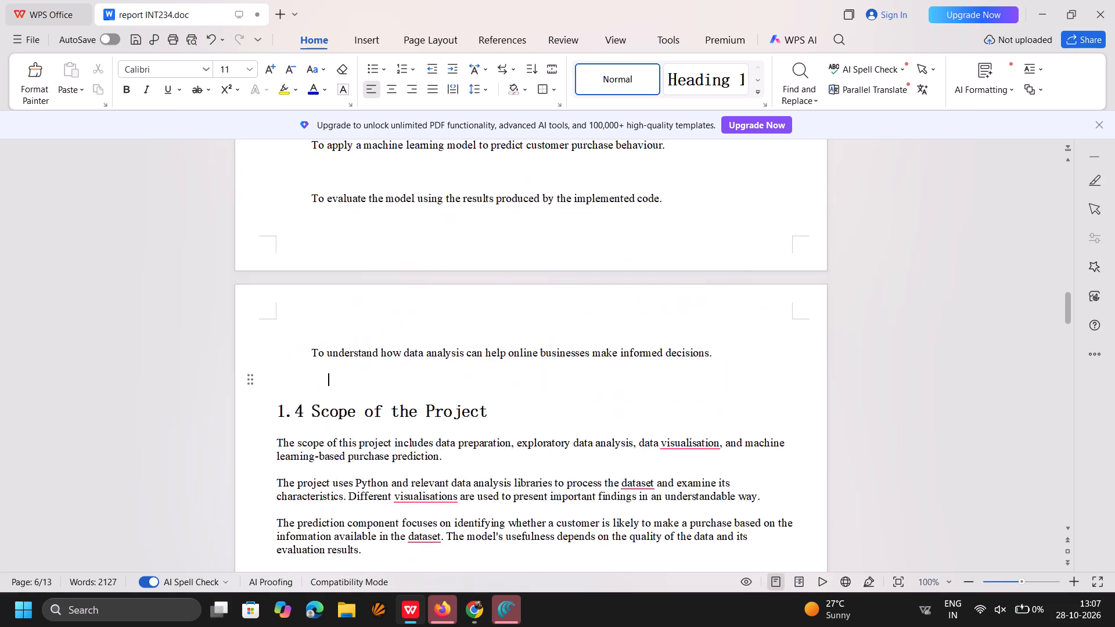
{"action": "scroll", "coordinate": [339, 233], "scroll_direction": "up", "scroll_amount": 1}
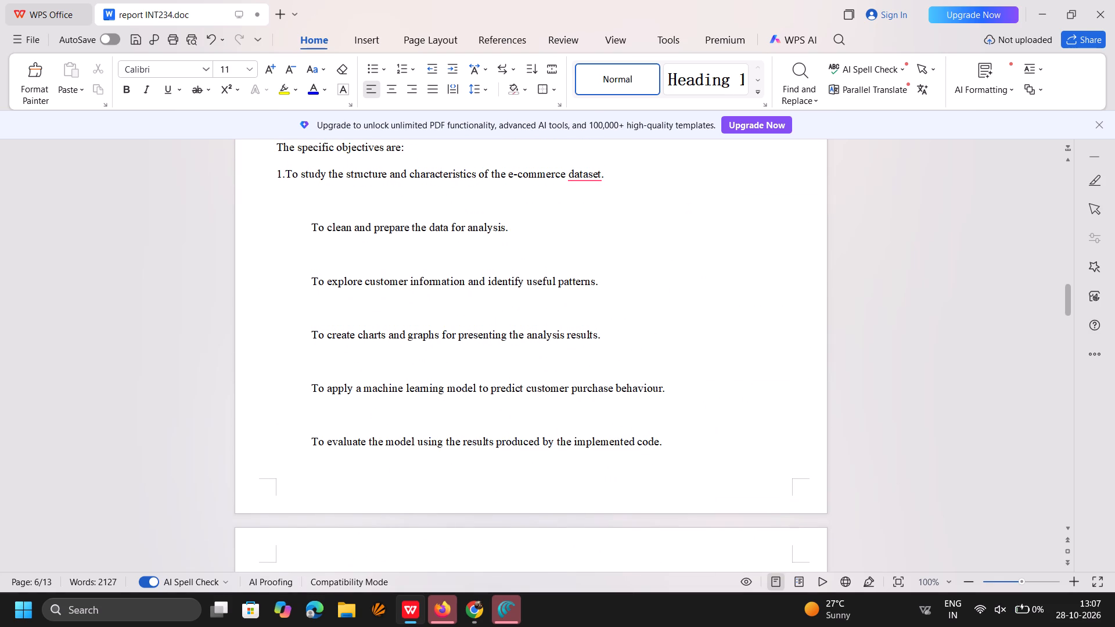
{"action": "left_click", "coordinate": [311, 228]}
{"action": "type", "text": "2."}
{"action": "key", "text": "Left"}
{"action": "key", "text": "Left"}
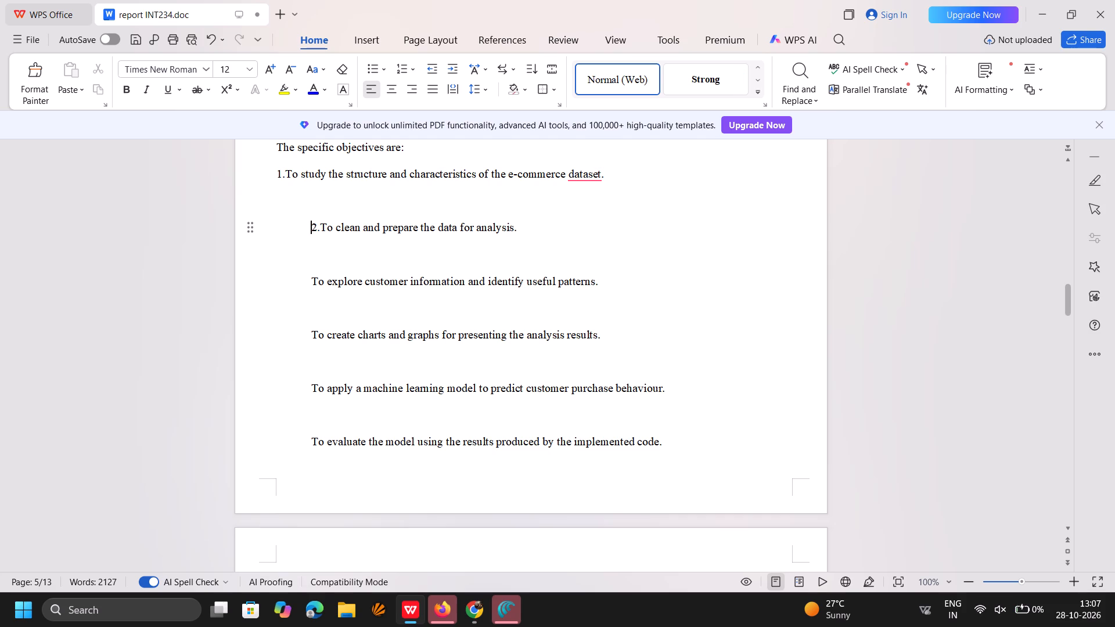
{"action": "key", "text": "BackSpace"}
{"action": "key", "text": "BackSpace"}
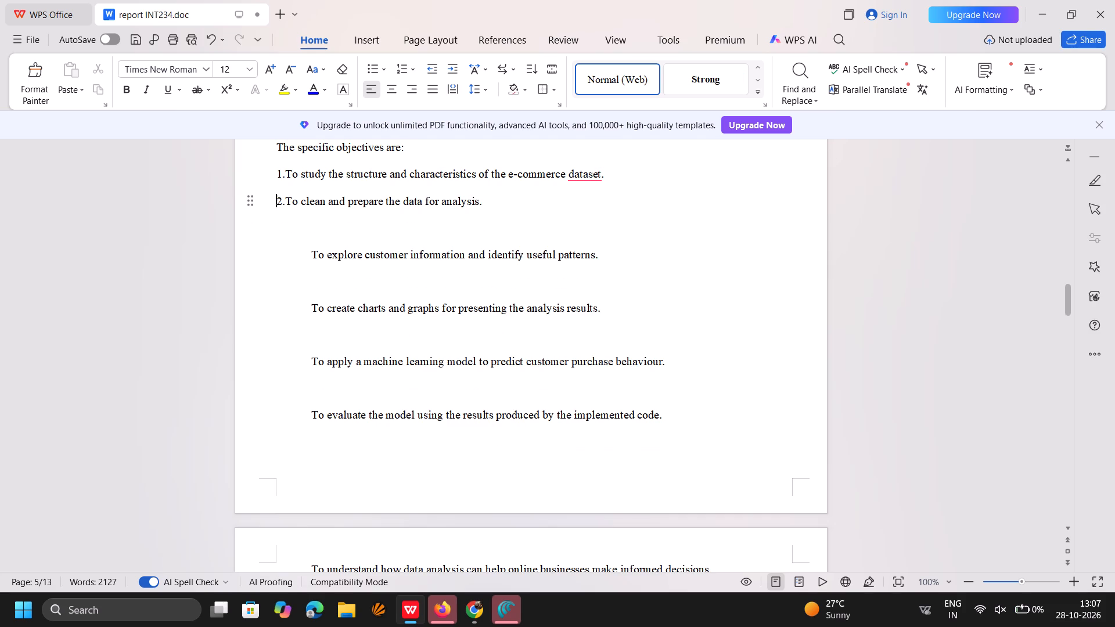
Number "To explore customer information and identify useful patterns." as "3.", removing its indent and the blank line above it.
{"action": "left_click", "coordinate": [311, 255]}
{"action": "type", "text": "3."}
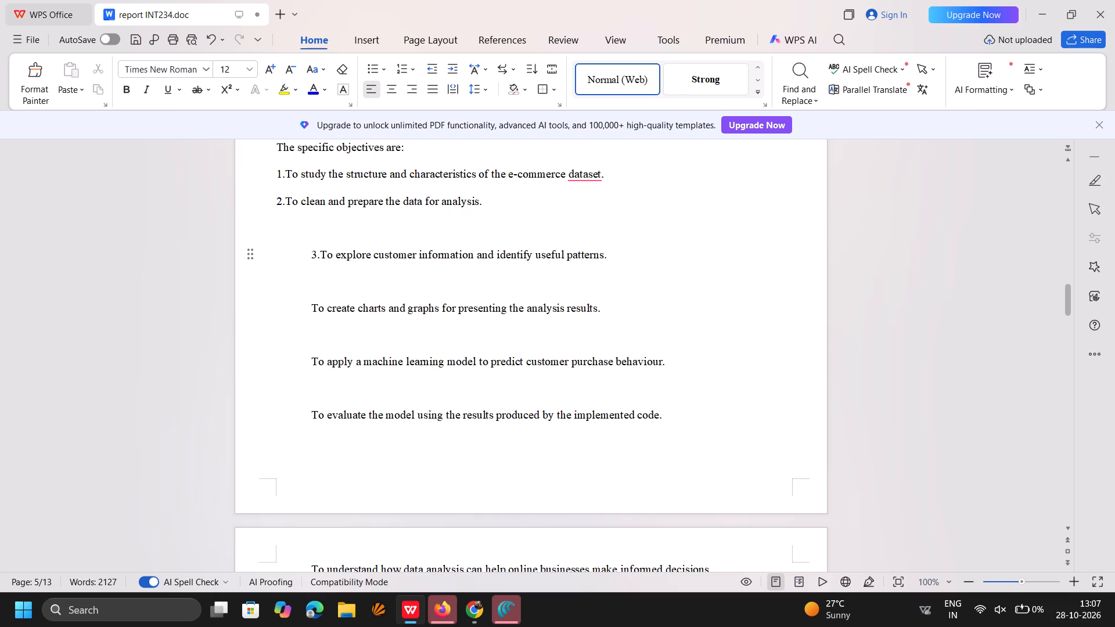
{"action": "key", "text": "Left"}
{"action": "key", "text": "Left"}
{"action": "key", "text": "BackSpace"}
{"action": "key", "text": "BackSpace"}
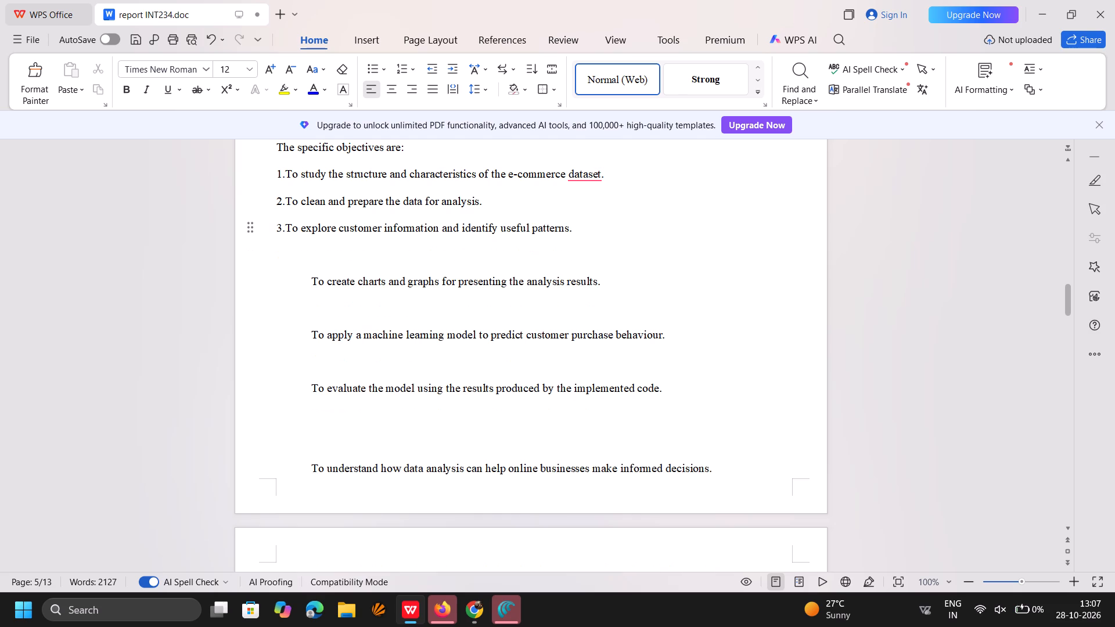
Number "To create charts and graphs for presenting the analysis results." as "4.", removing its indent and the blank line above it.
{"action": "left_click", "coordinate": [311, 274]}
{"action": "left_click", "coordinate": [312, 278]}
{"action": "type", "text": "4."}
{"action": "key", "text": "Left"}
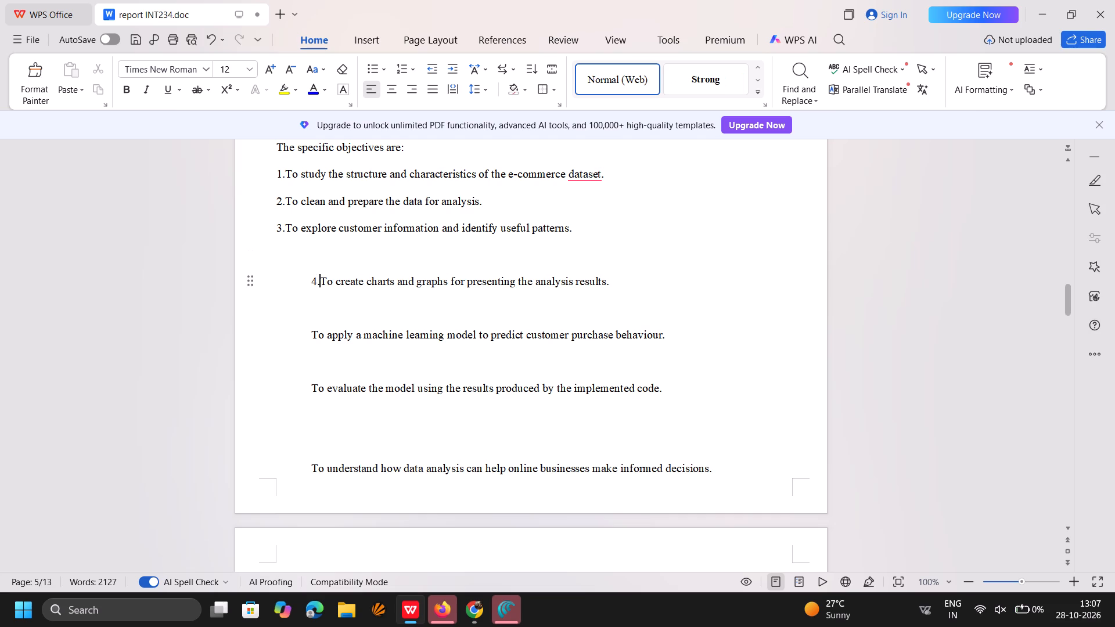
{"action": "key", "text": "Left"}
{"action": "key", "text": "BackSpace"}
{"action": "key", "text": "BackSpace"}
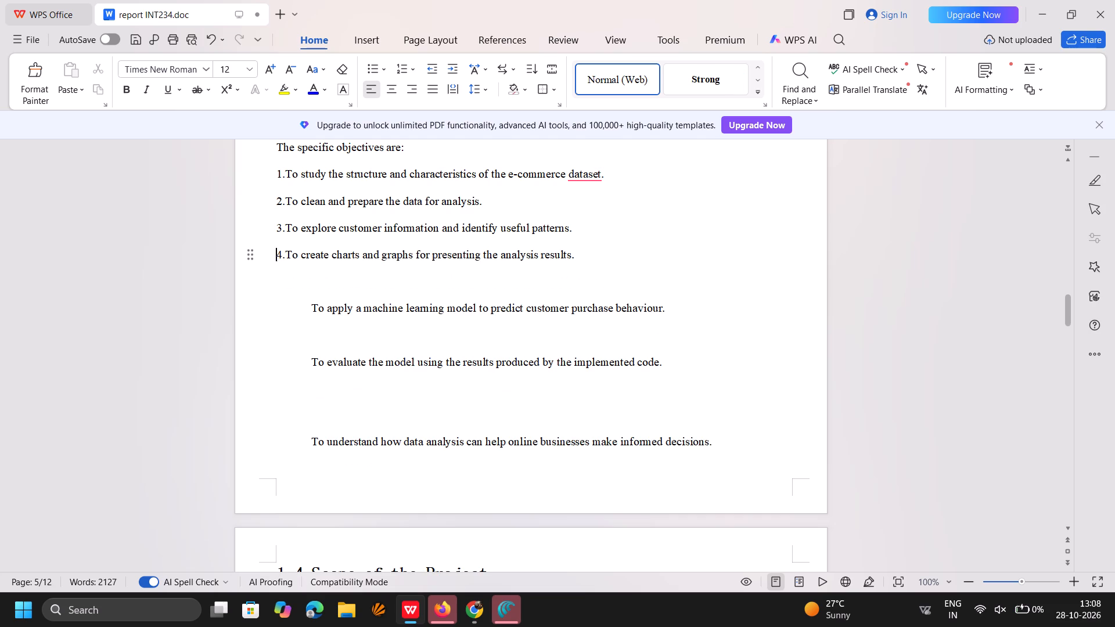
Number "To apply a machine learning model to predict customer purchase behaviour." as "5.", removing its indent and the blank line above it.
{"action": "left_click", "coordinate": [312, 306]}
{"action": "key", "text": "5"}
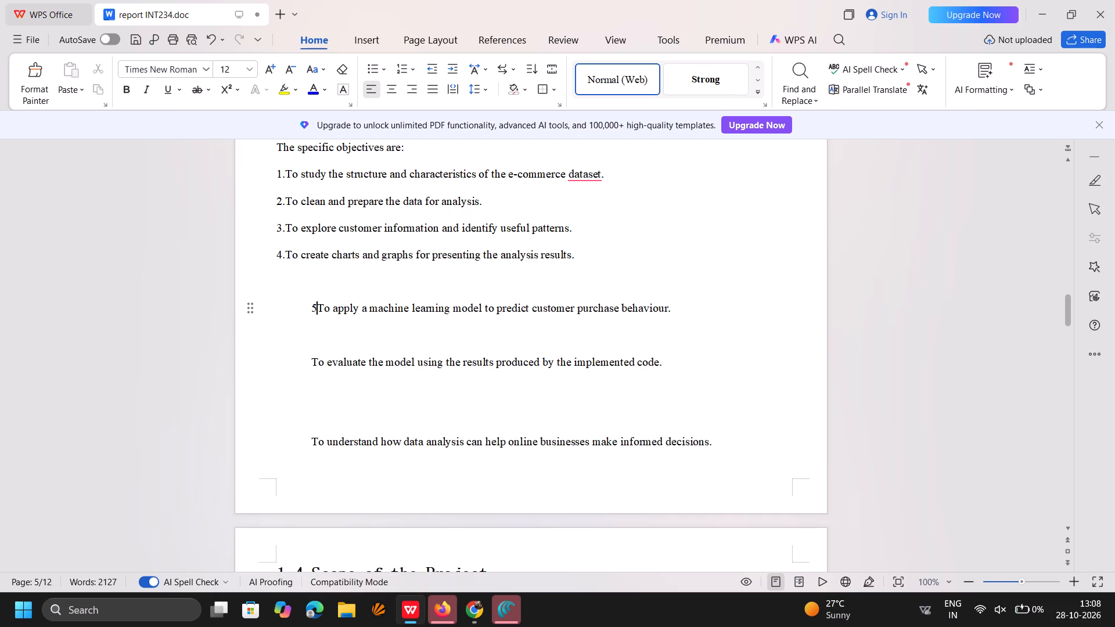
{"action": "key", "text": "period"}
{"action": "key", "text": "Left"}
{"action": "key", "text": "Left"}
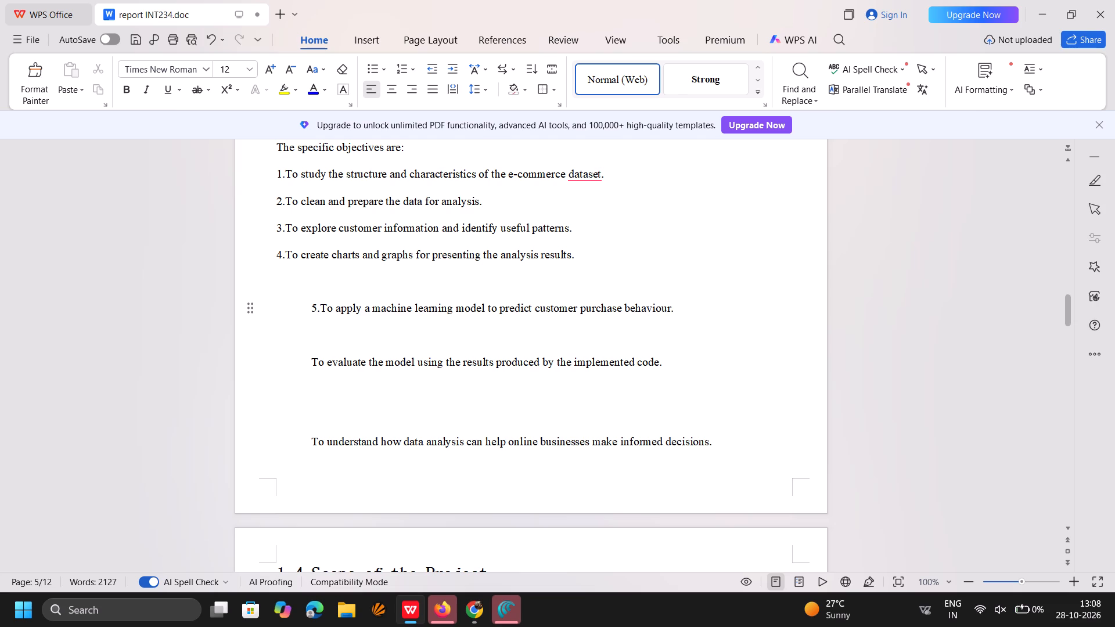
{"action": "key", "text": "BackSpace"}
{"action": "key", "text": "BackSpace"}
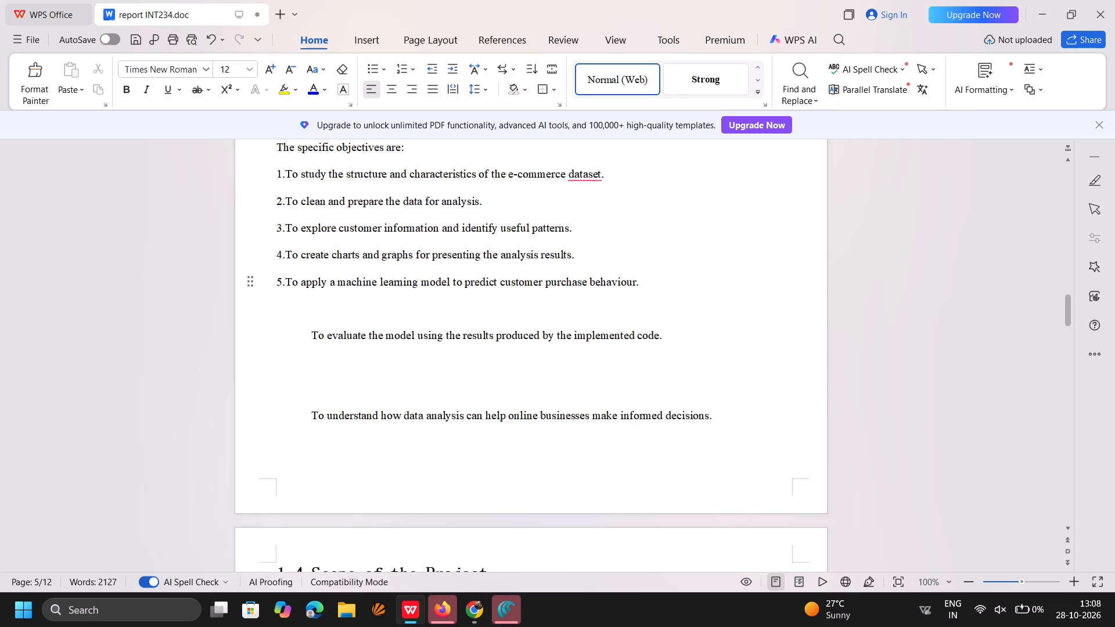
Number "To evaluate the model using the results produced by the implemented code." as "6.", removing its indent and the blank line above it.
{"action": "left_click", "coordinate": [311, 331]}
{"action": "type", "text": "4."}
{"action": "key", "text": "Left"}
{"action": "key", "text": "Left"}
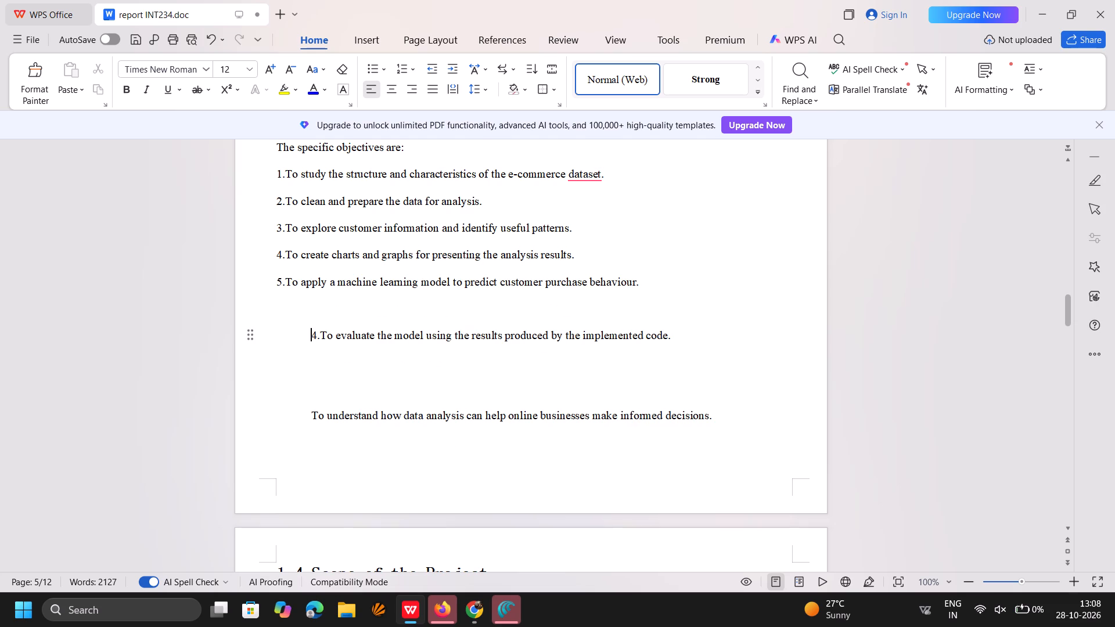
{"action": "key", "text": "BackSpace"}
{"action": "key", "text": "BackSpace"}
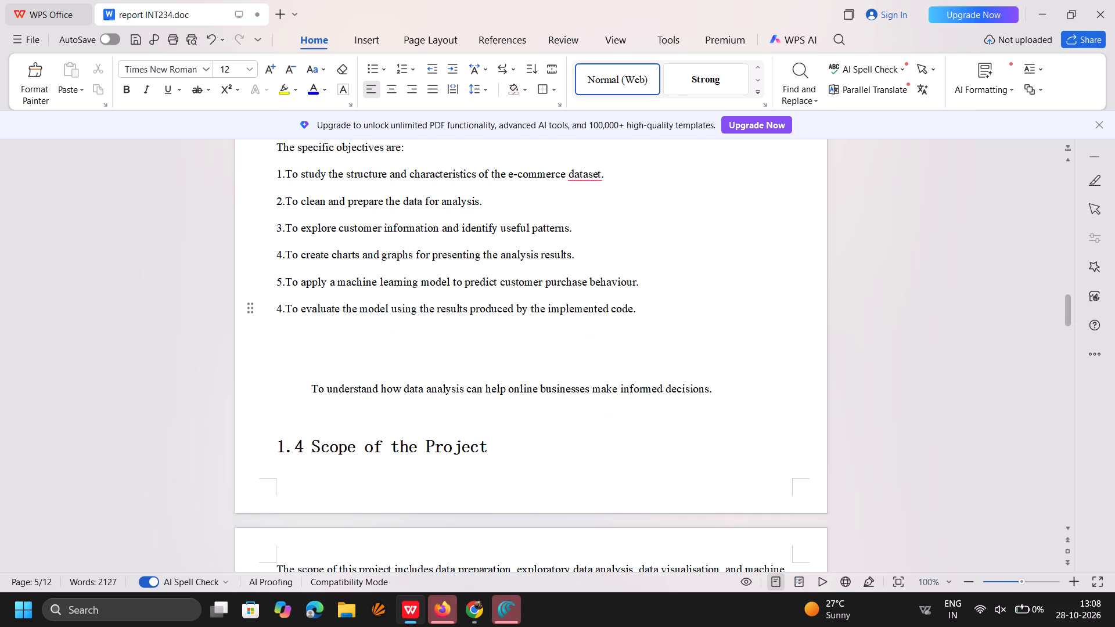
{"action": "left_click", "coordinate": [310, 389]}
{"action": "left_click", "coordinate": [284, 309]}
{"action": "key", "text": "Left"}
{"action": "key", "text": "BackSpace"}
{"action": "key", "text": "6"}
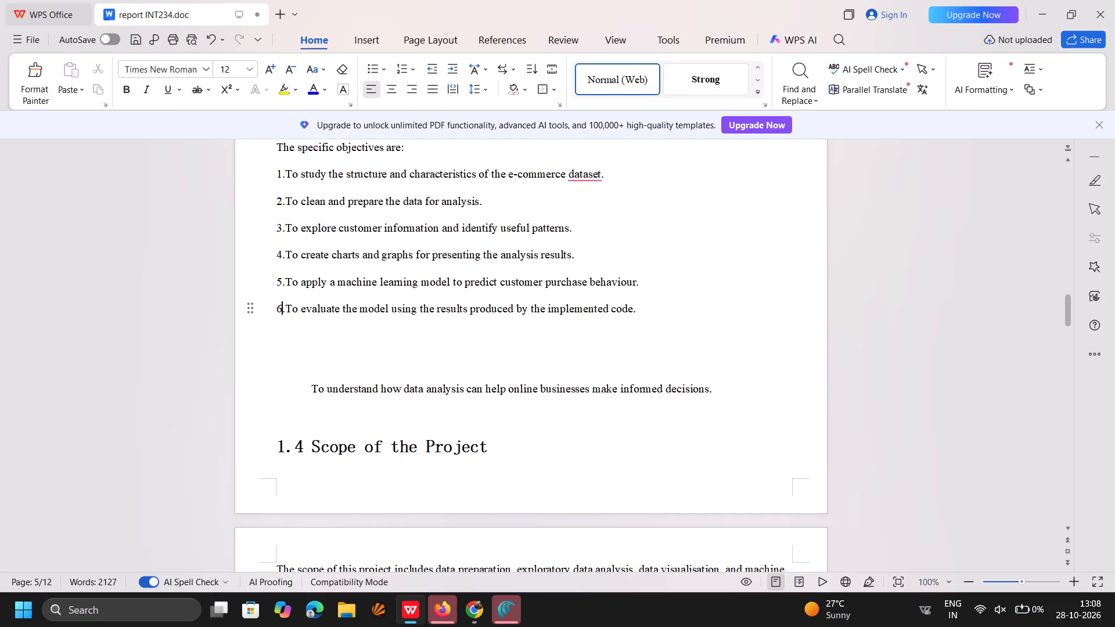
Number "To understand how data analysis can help online businesses make informed decisions." as "7.", removing its indent and the blank line above it.
{"action": "left_click", "coordinate": [310, 388]}
{"action": "type", "text": "7."}
{"action": "key", "text": "Left"}
{"action": "key", "text": "Left"}
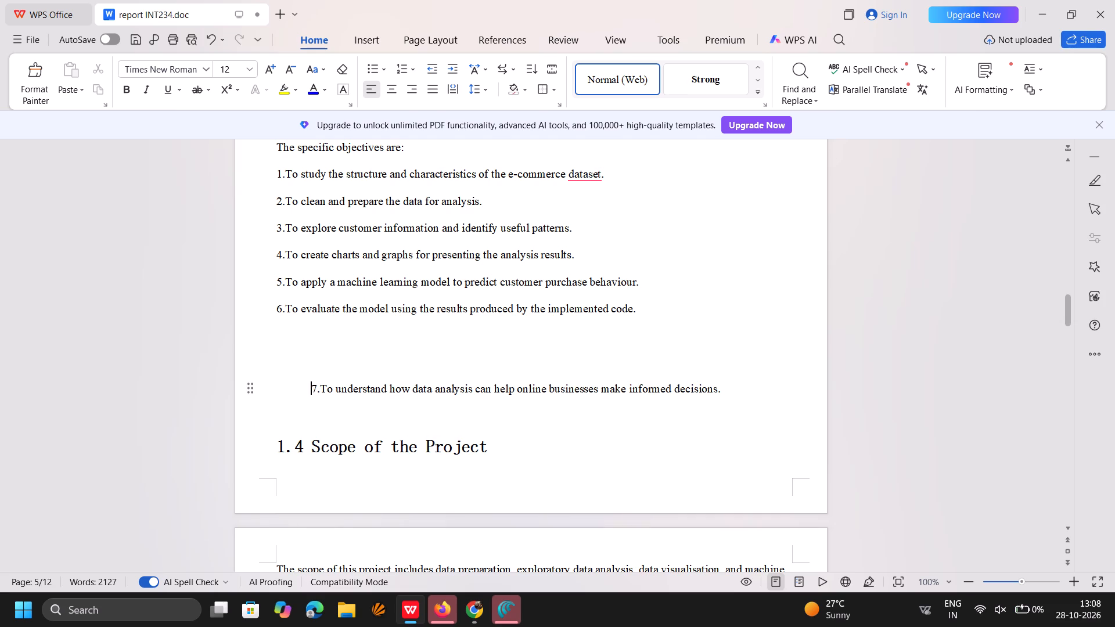
{"action": "key", "text": "BackSpace"}
{"action": "key", "text": "BackSpace"}
{"action": "key", "text": "BackSpace"}
Apply the Normal (Web) style to all four body paragraphs of section 1.4 Scope of the Project.
{"action": "scroll", "coordinate": [310, 388], "scroll_direction": "down", "scroll_amount": 1}
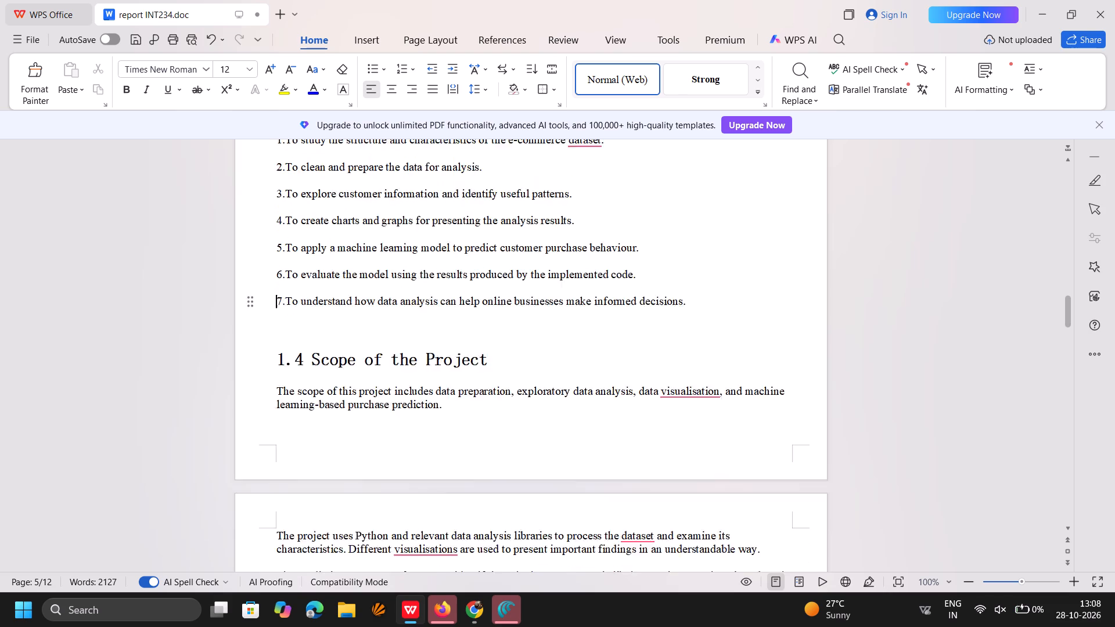
{"action": "scroll", "coordinate": [310, 388], "scroll_direction": "down", "scroll_amount": 3}
{"action": "scroll", "coordinate": [310, 388], "scroll_direction": "up", "scroll_amount": 1}
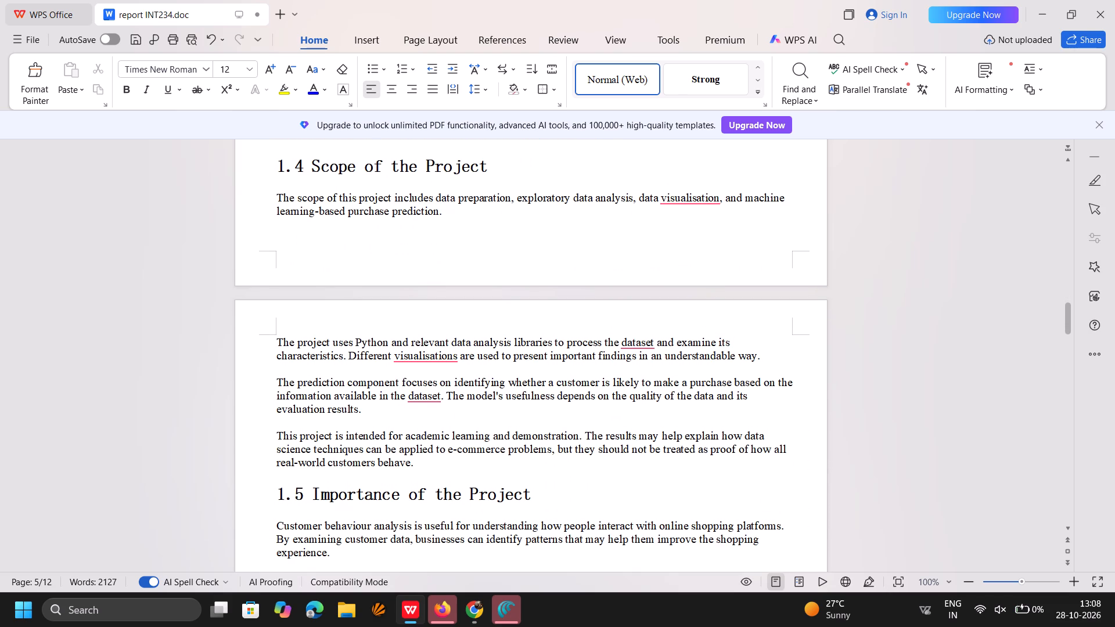
{"action": "left_click_drag", "start_coordinate": [275, 194], "coordinate": [613, 476]}
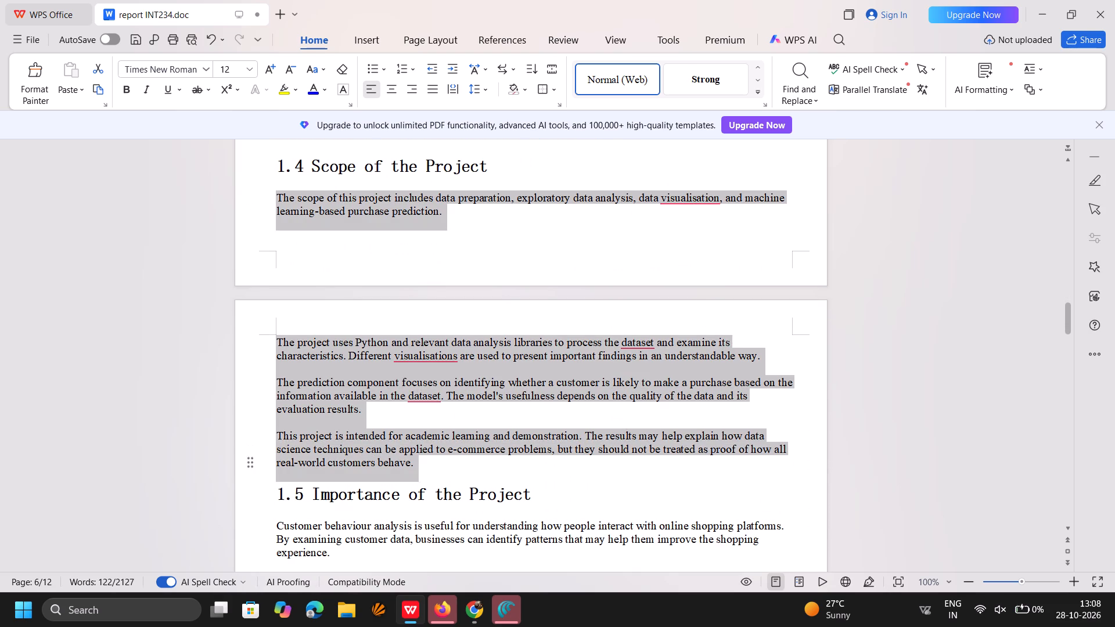
{"action": "left_click_drag", "start_coordinate": [613, 476], "coordinate": [582, 471]}
{"action": "left_click", "coordinate": [618, 78]}
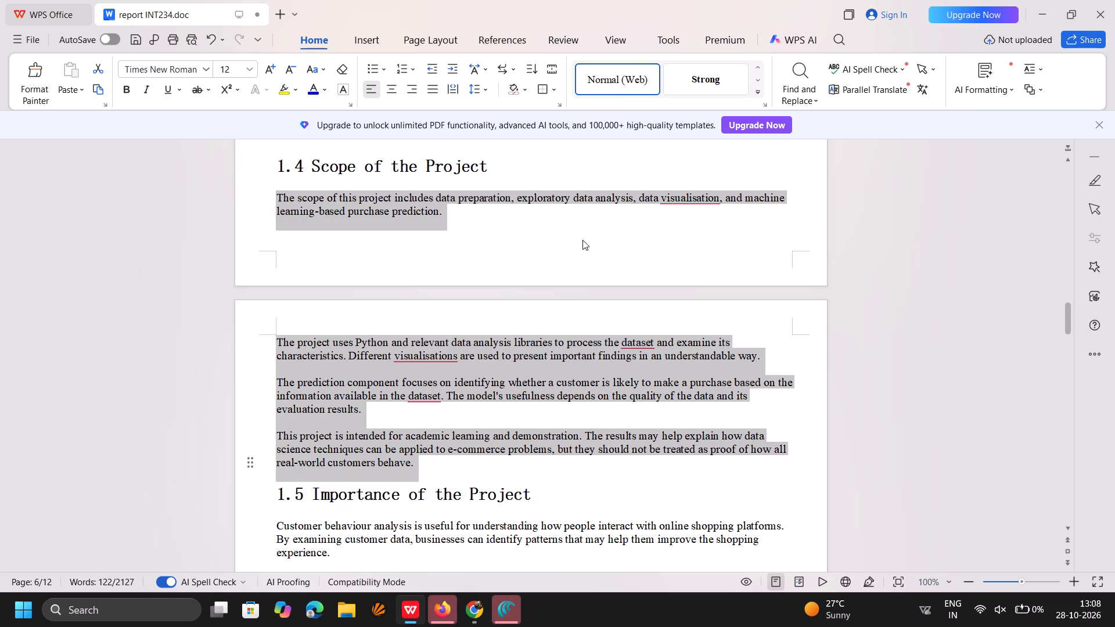
{"action": "left_click", "coordinate": [576, 238]}
Reapply the Normal (Web) style to the four body paragraphs under 1.4 Scope of the Project and clear the selection.
{"action": "scroll", "coordinate": [576, 238], "scroll_direction": "down", "scroll_amount": 1}
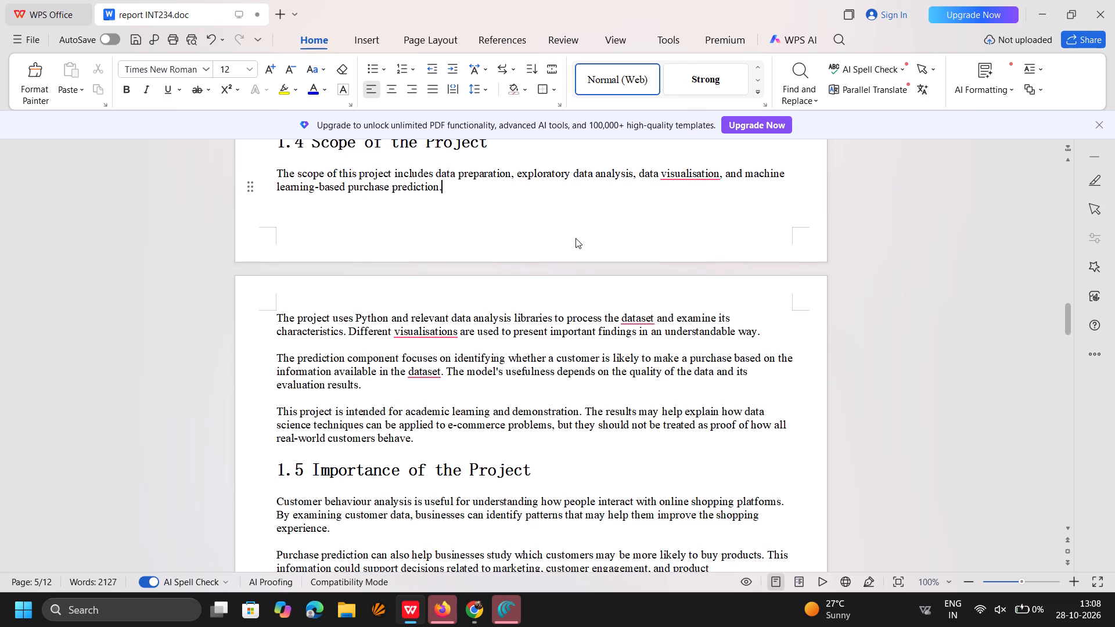
{"action": "scroll", "coordinate": [576, 238], "scroll_direction": "down", "scroll_amount": 3}
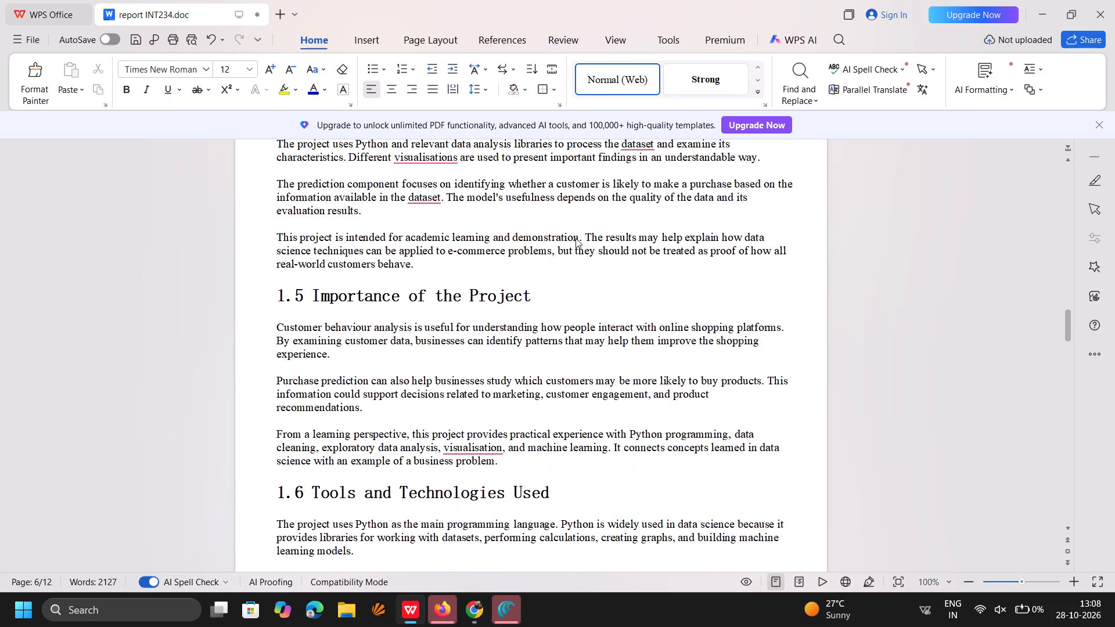
{"action": "scroll", "coordinate": [576, 238], "scroll_direction": "up", "scroll_amount": 5}
{"action": "scroll", "coordinate": [576, 238], "scroll_direction": "down", "scroll_amount": 1}
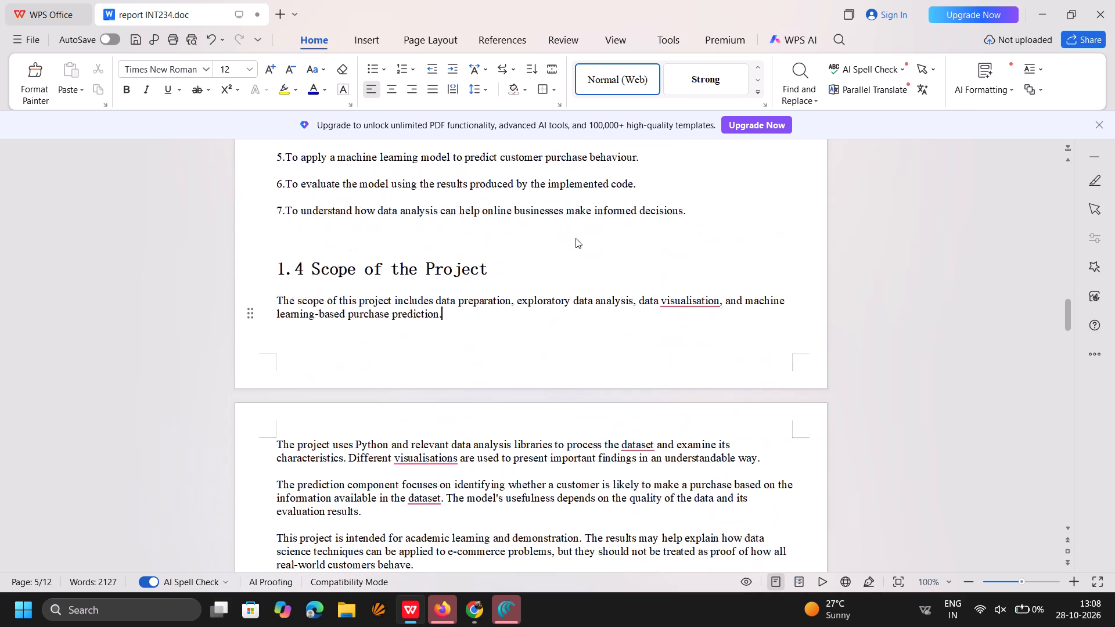
{"action": "scroll", "coordinate": [576, 238], "scroll_direction": "down", "scroll_amount": 3}
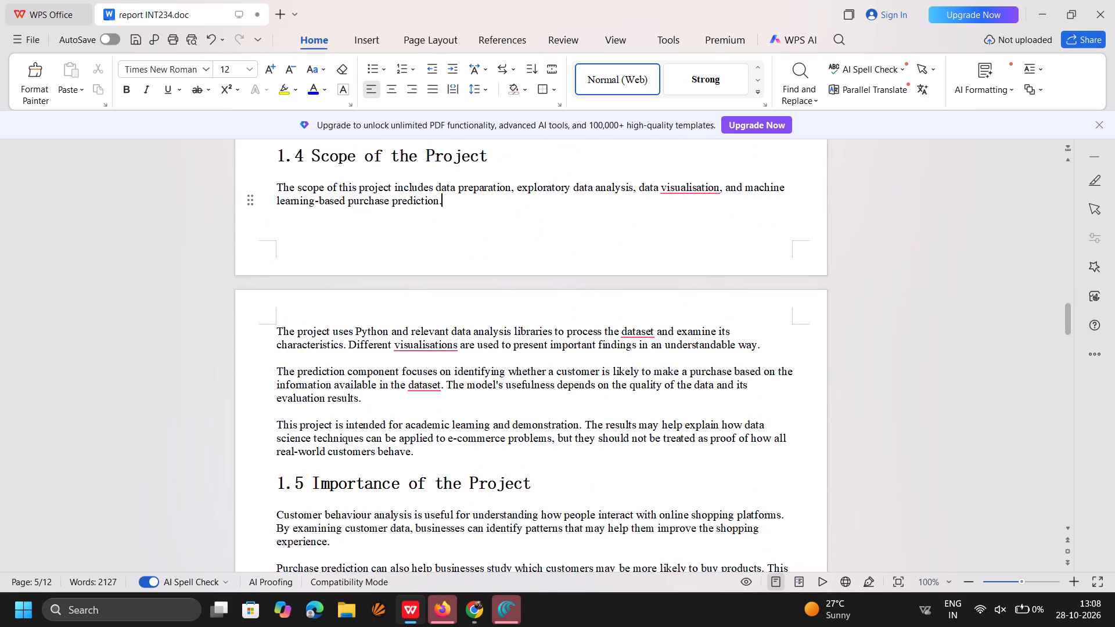
{"action": "left_click_drag", "start_coordinate": [276, 182], "coordinate": [534, 418]}
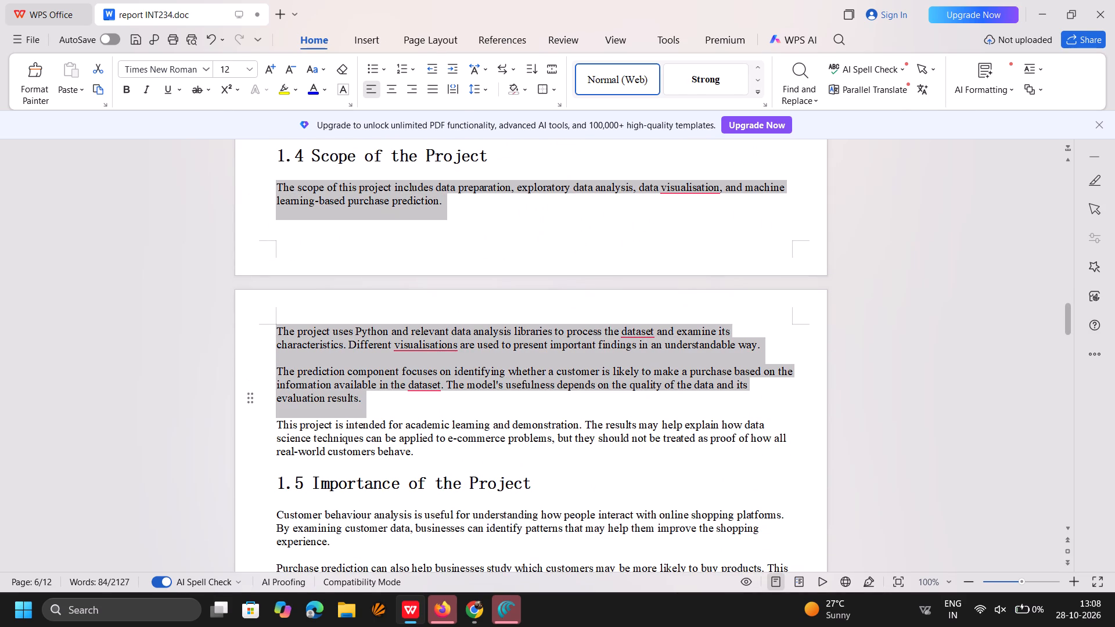
{"action": "left_click_drag", "start_coordinate": [534, 418], "coordinate": [524, 464]}
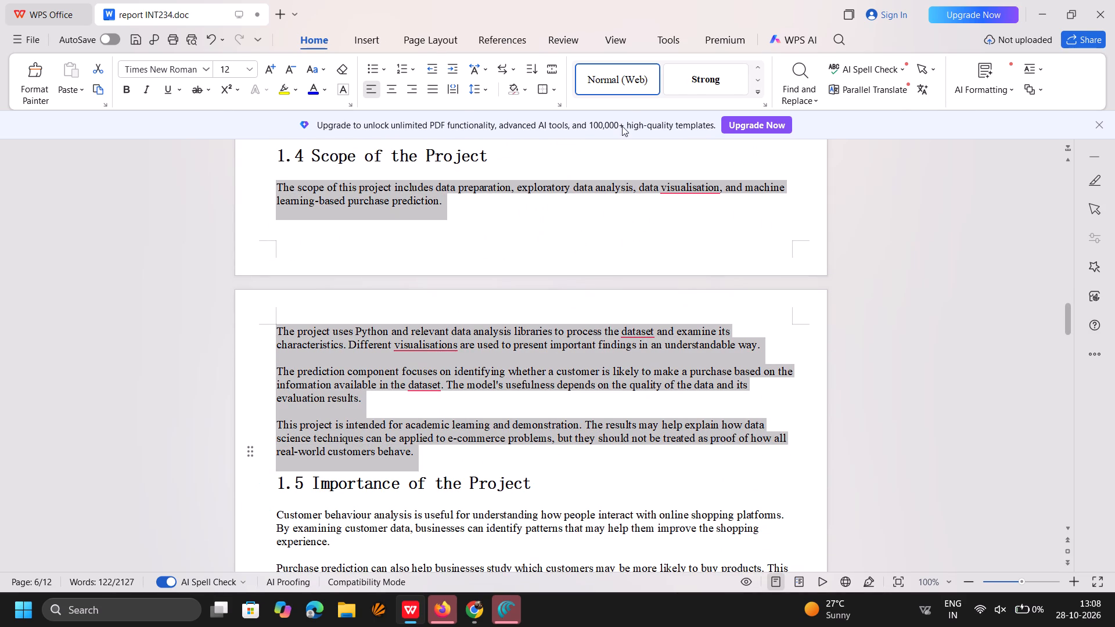
{"action": "left_click", "coordinate": [618, 81]}
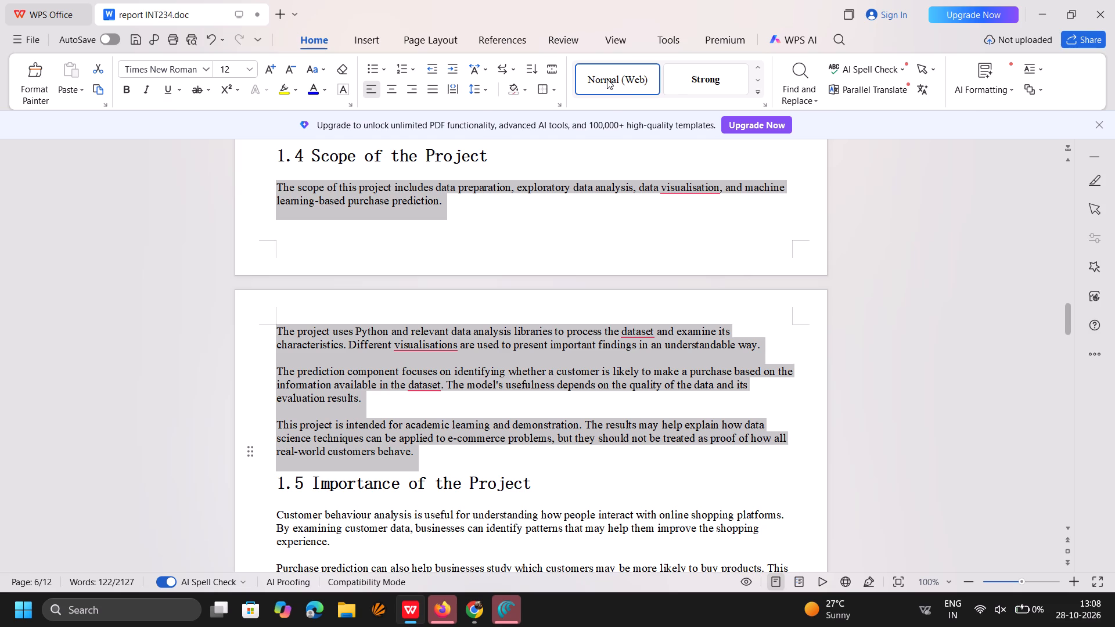
{"action": "left_click", "coordinate": [606, 79]}
{"action": "scroll", "coordinate": [606, 79], "scroll_direction": "down", "scroll_amount": 4}
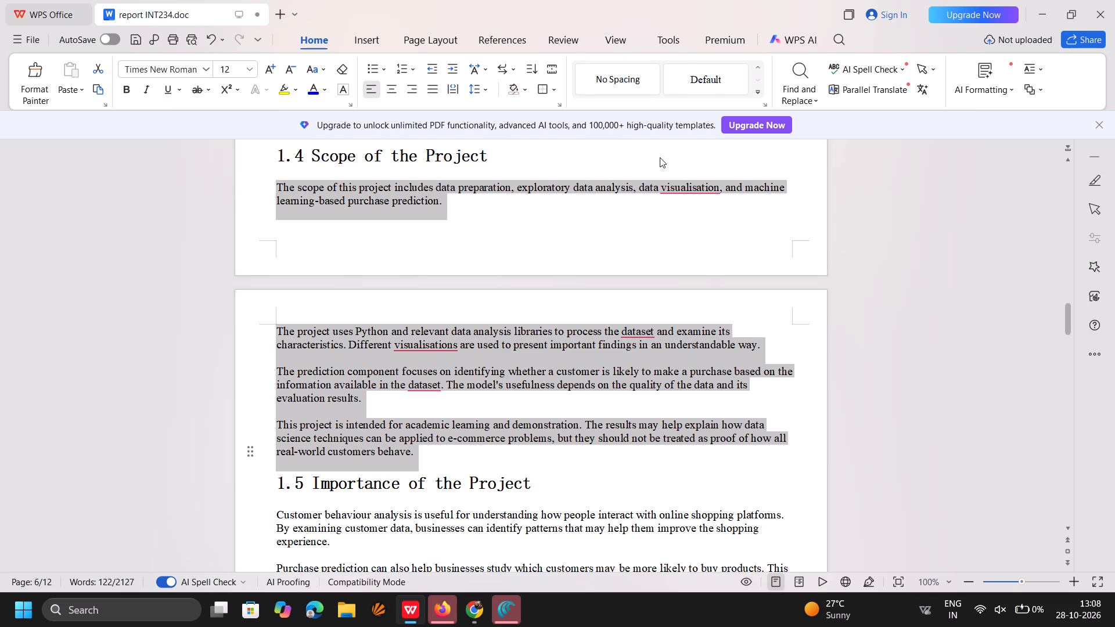
{"action": "left_click", "coordinate": [898, 344]}
Apply the Normal (Web) style to the three body paragraphs of section 1.5 Importance of the Project.
{"action": "scroll", "coordinate": [645, 297], "scroll_direction": "down", "scroll_amount": 4}
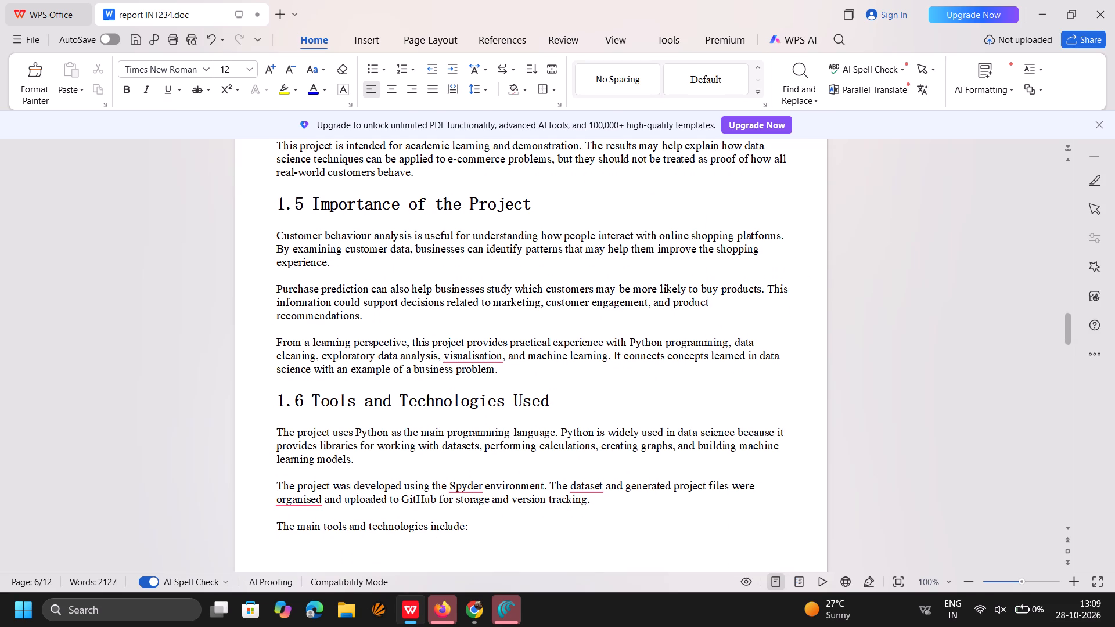
{"action": "left_click", "coordinate": [757, 67]}
{"action": "left_click", "coordinate": [757, 67]}
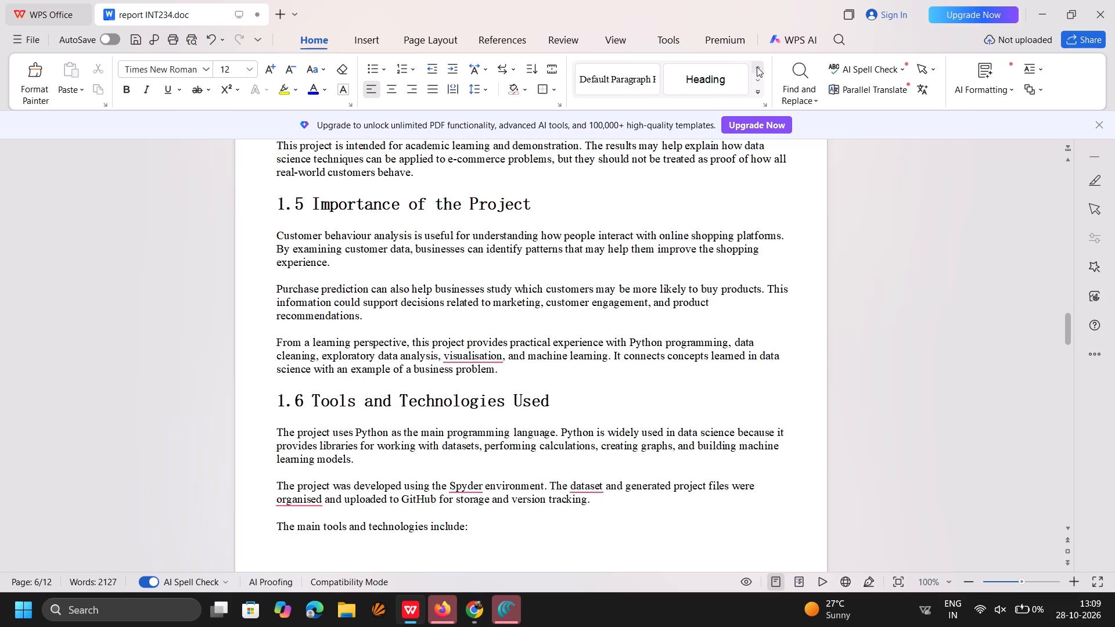
{"action": "left_click", "coordinate": [757, 67]}
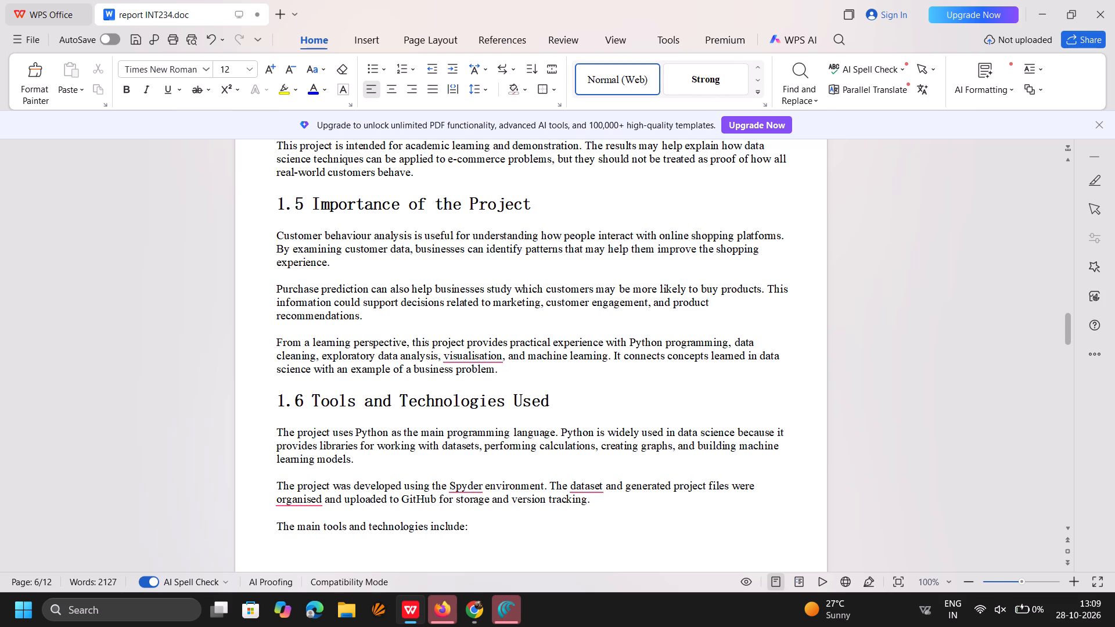
{"action": "left_click_drag", "start_coordinate": [275, 233], "coordinate": [534, 366]}
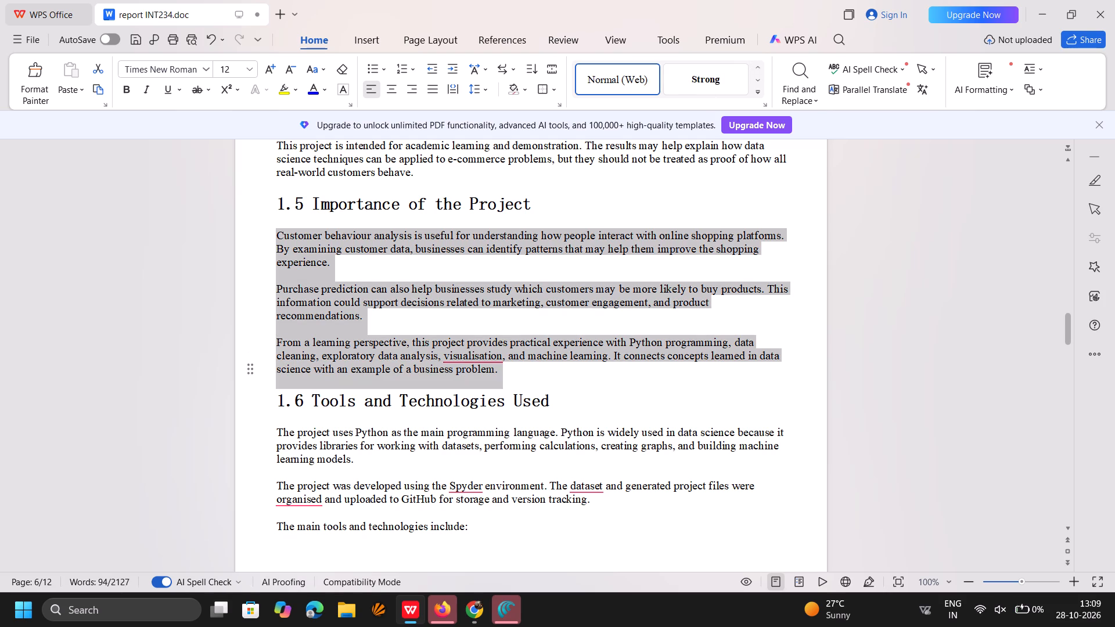
{"action": "left_click_drag", "start_coordinate": [534, 366], "coordinate": [538, 363]}
{"action": "left_click", "coordinate": [613, 78]}
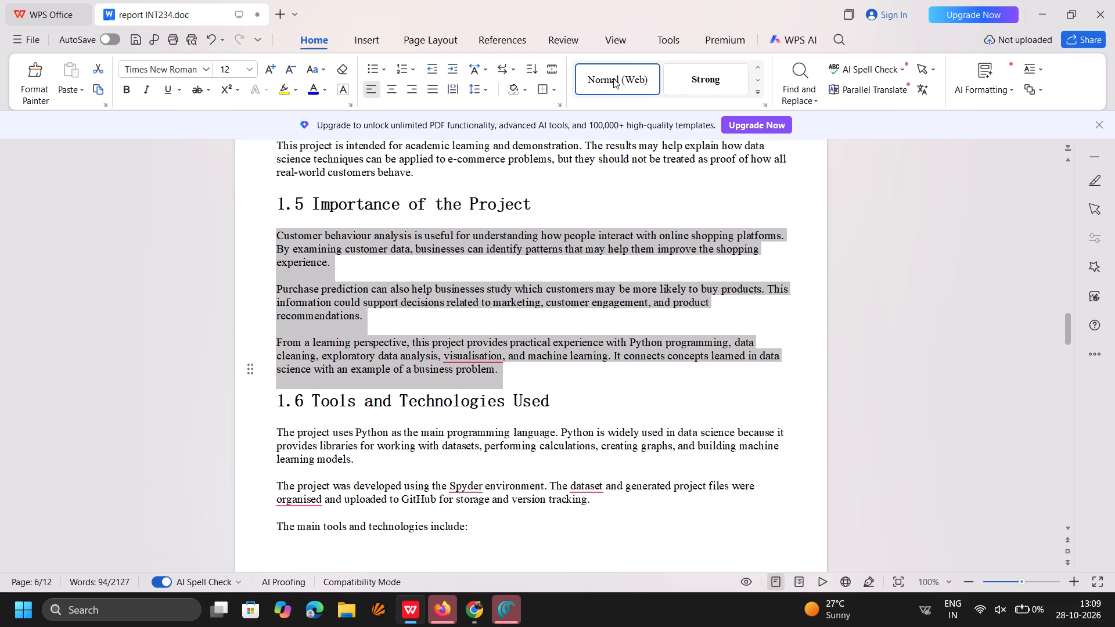
{"action": "left_click", "coordinate": [613, 78]}
{"action": "left_click", "coordinate": [613, 78]}
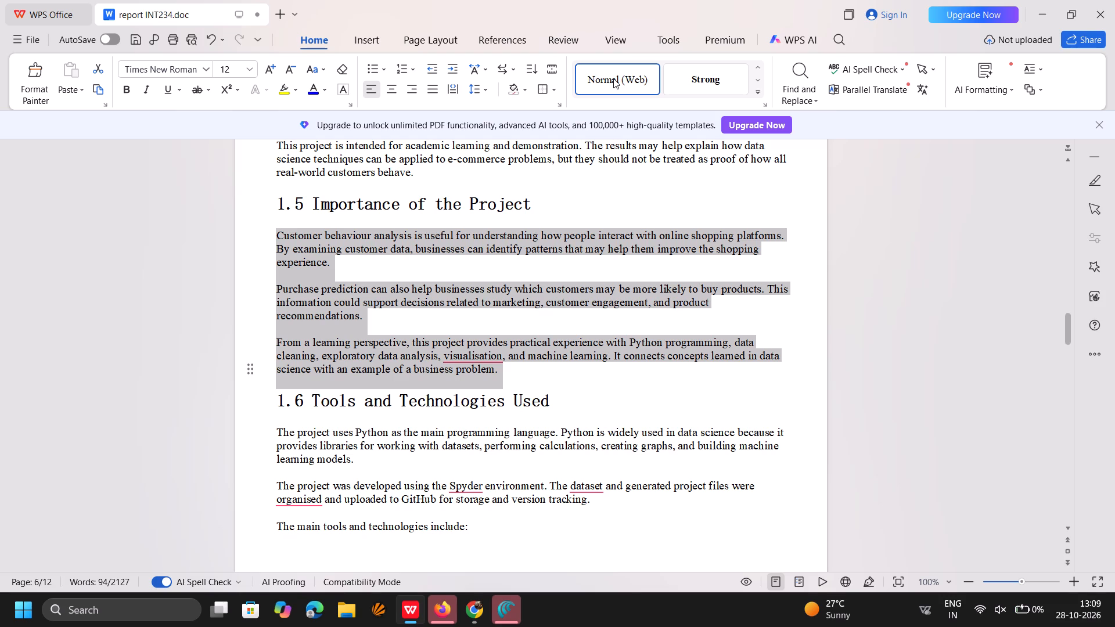
{"action": "left_click", "coordinate": [613, 78]}
{"action": "double_click", "coordinate": [628, 76]}
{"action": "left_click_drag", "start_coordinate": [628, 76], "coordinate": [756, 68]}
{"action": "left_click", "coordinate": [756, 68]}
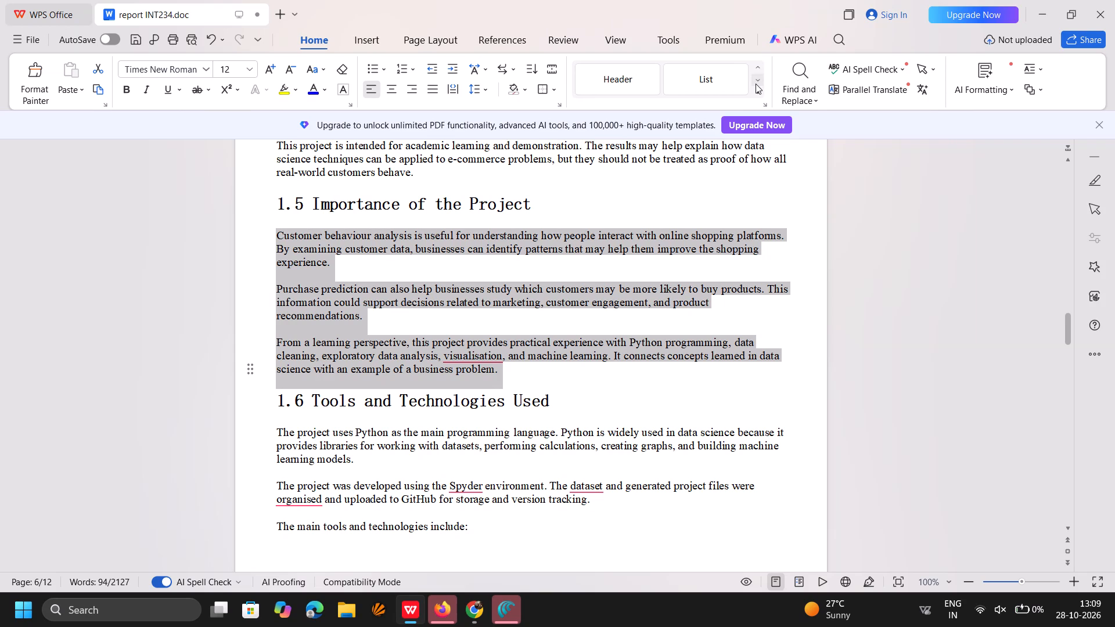
Switch to the Windows quick settings, check the available Wi-Fi networks, and turn on the mobile hotspot.
{"action": "left_click", "coordinate": [1016, 626]}
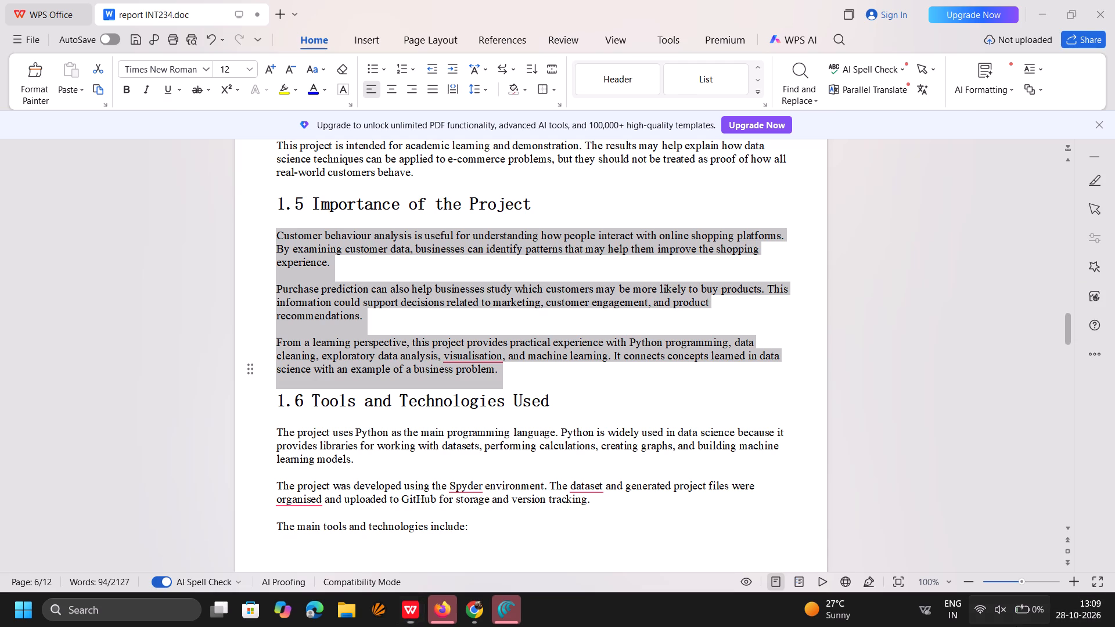
{"action": "scroll", "coordinate": [941, 394], "scroll_direction": "down", "scroll_amount": 1}
{"action": "left_click", "coordinate": [912, 329]}
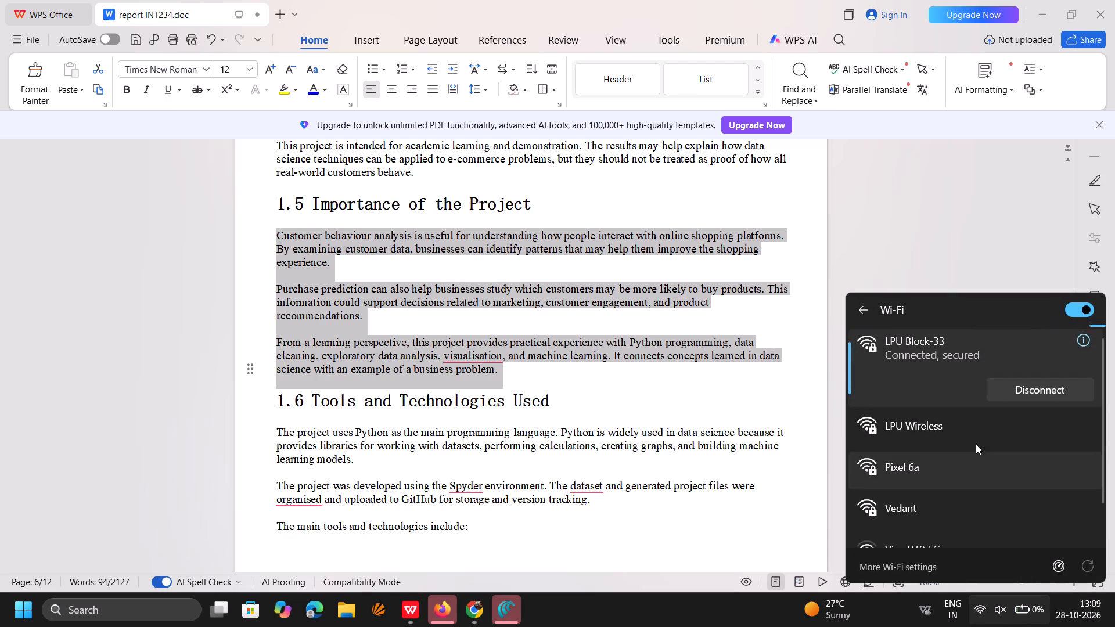
{"action": "left_click", "coordinate": [861, 308]}
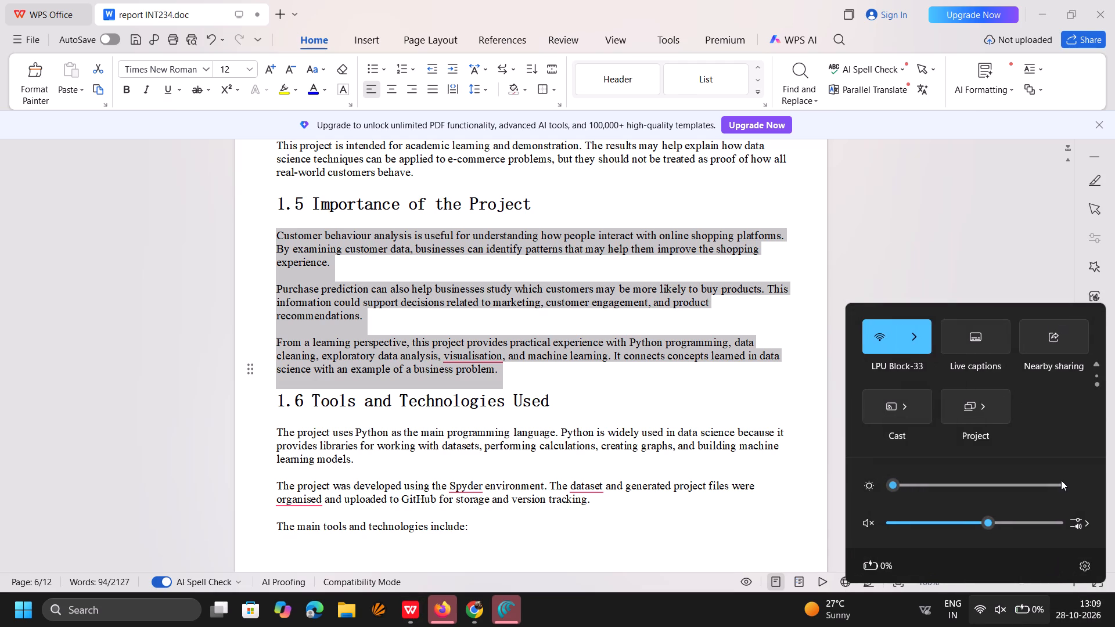
{"action": "scroll", "coordinate": [1047, 403], "scroll_direction": "up", "scroll_amount": 1}
{"action": "left_click", "coordinate": [1055, 403]}
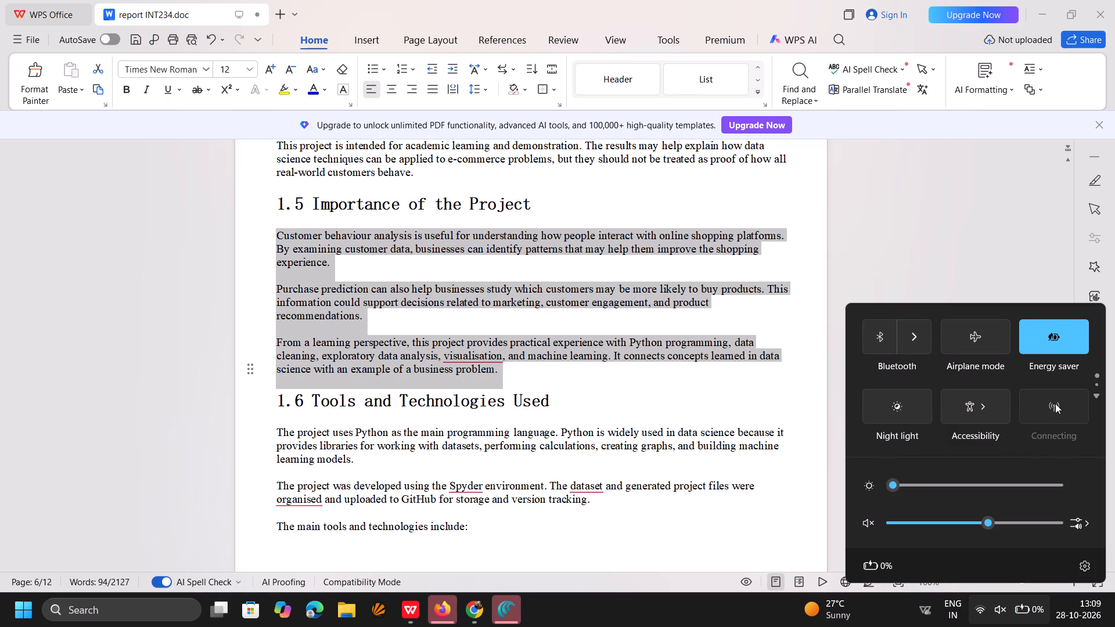
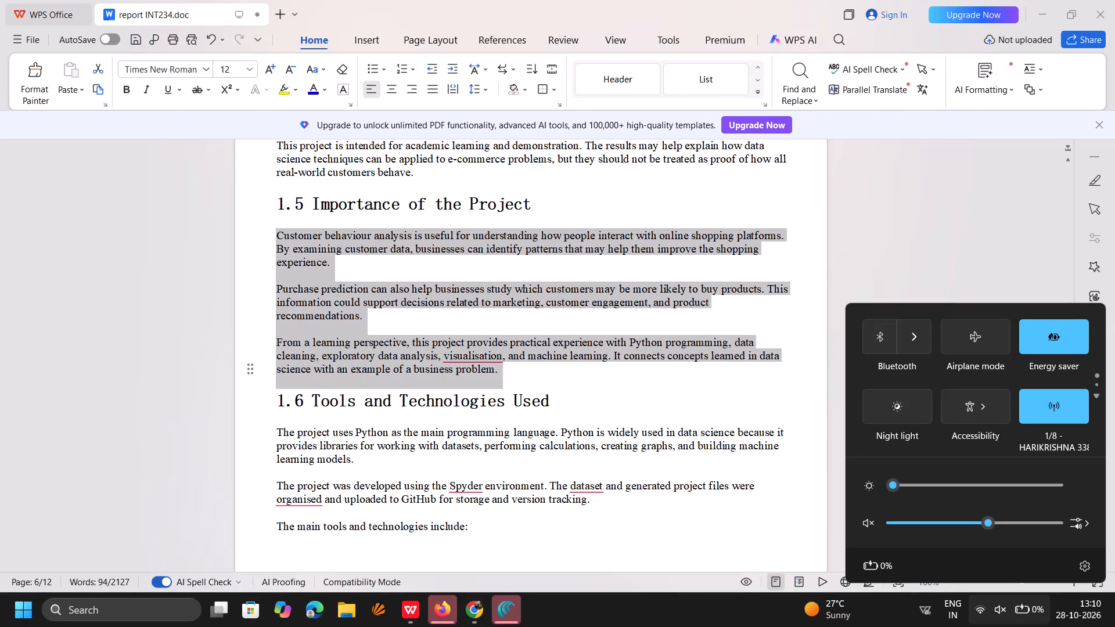
Reapply the Normal (Web) style to the three body paragraphs of section 1.5 Importance of the Project and clear the selection.
{"action": "left_click", "coordinate": [919, 212]}
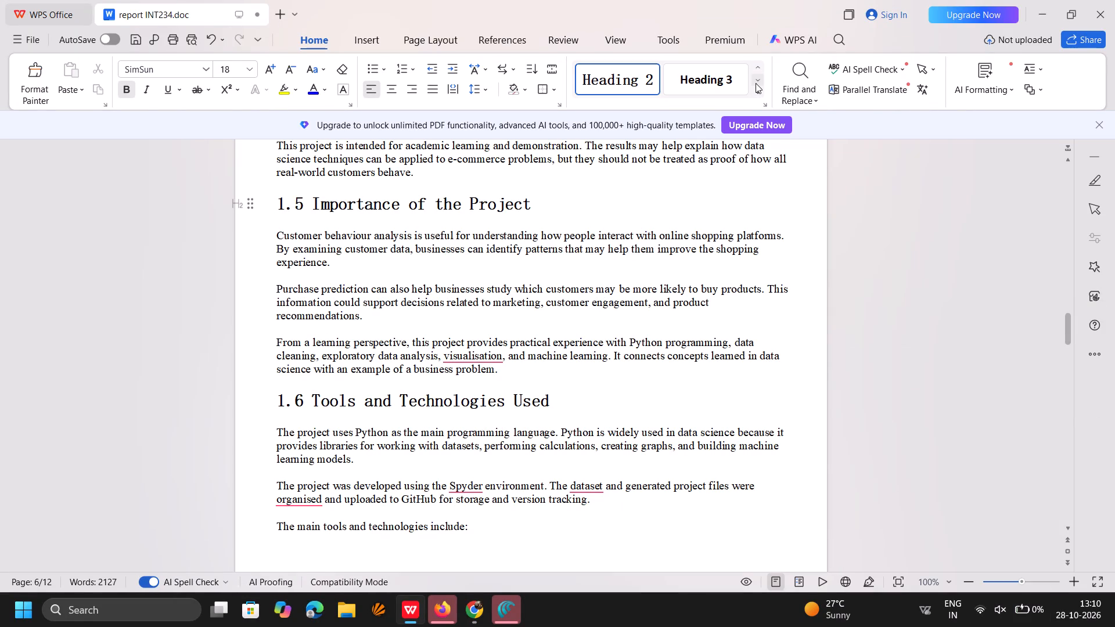
{"action": "left_click_drag", "start_coordinate": [269, 232], "coordinate": [509, 367]}
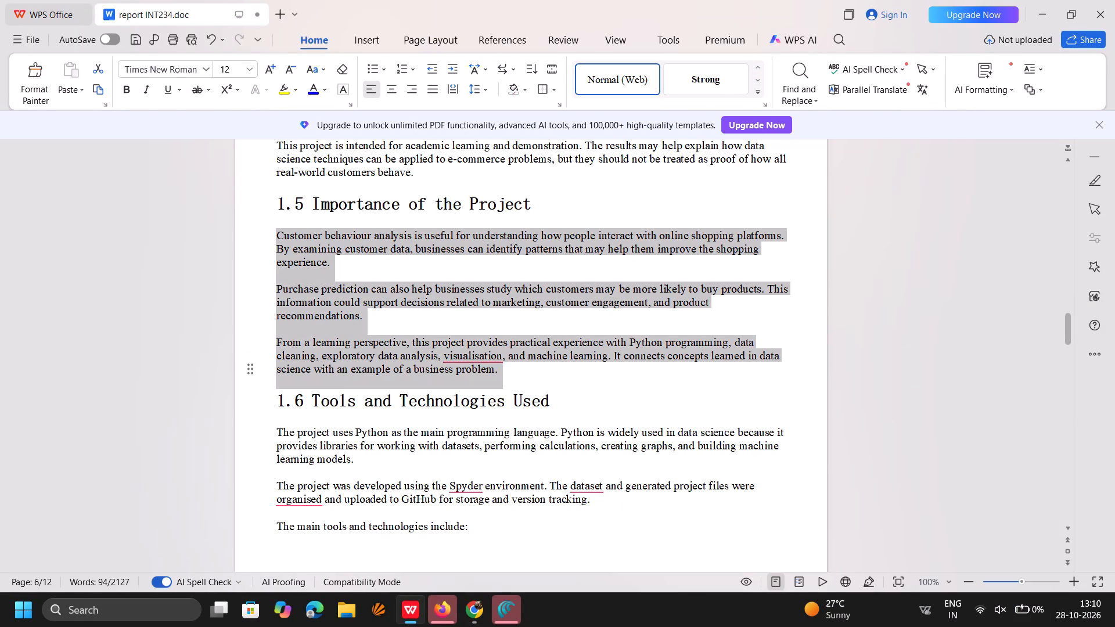
{"action": "left_click_drag", "start_coordinate": [509, 367], "coordinate": [510, 372]}
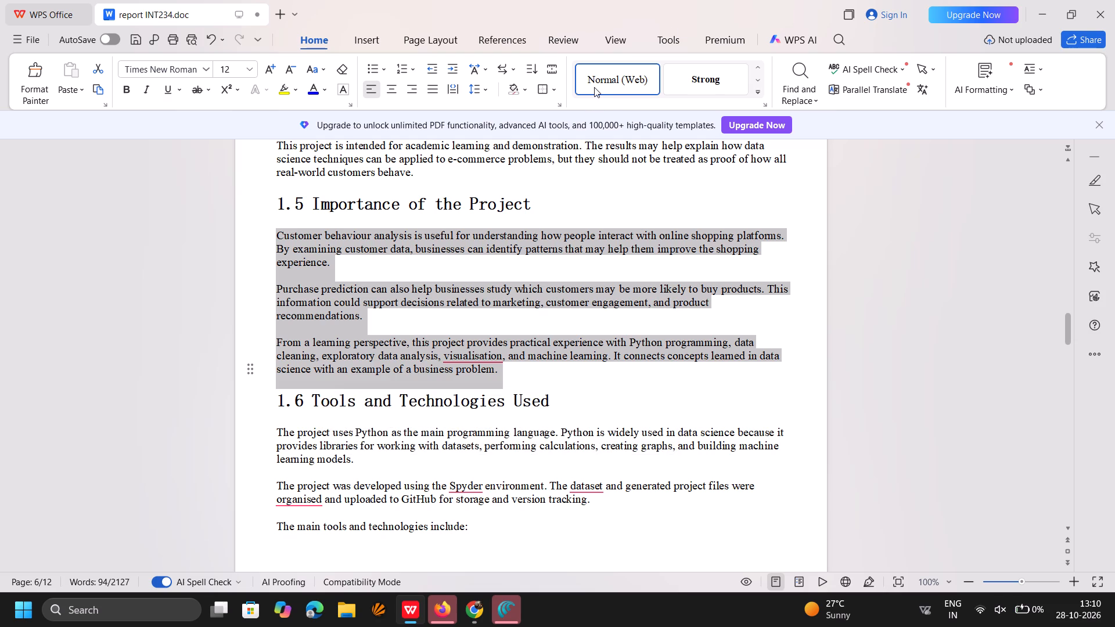
{"action": "left_click", "coordinate": [595, 84]}
{"action": "left_click", "coordinate": [598, 81]}
{"action": "left_click", "coordinate": [682, 373]}
Reapply the Normal (Web) style to the four body paragraphs of section 1.4 Scope of the Project across the page break.
{"action": "scroll", "coordinate": [682, 373], "scroll_direction": "up", "scroll_amount": 2}
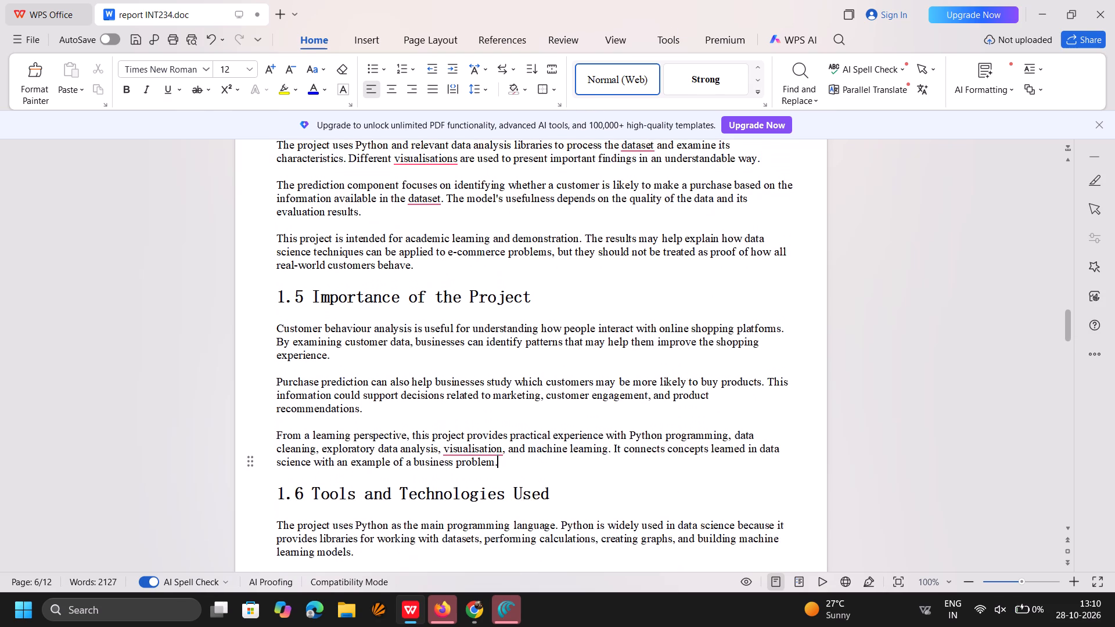
{"action": "scroll", "coordinate": [684, 377], "scroll_direction": "up", "scroll_amount": 2}
{"action": "scroll", "coordinate": [530, 287], "scroll_direction": "up", "scroll_amount": 1}
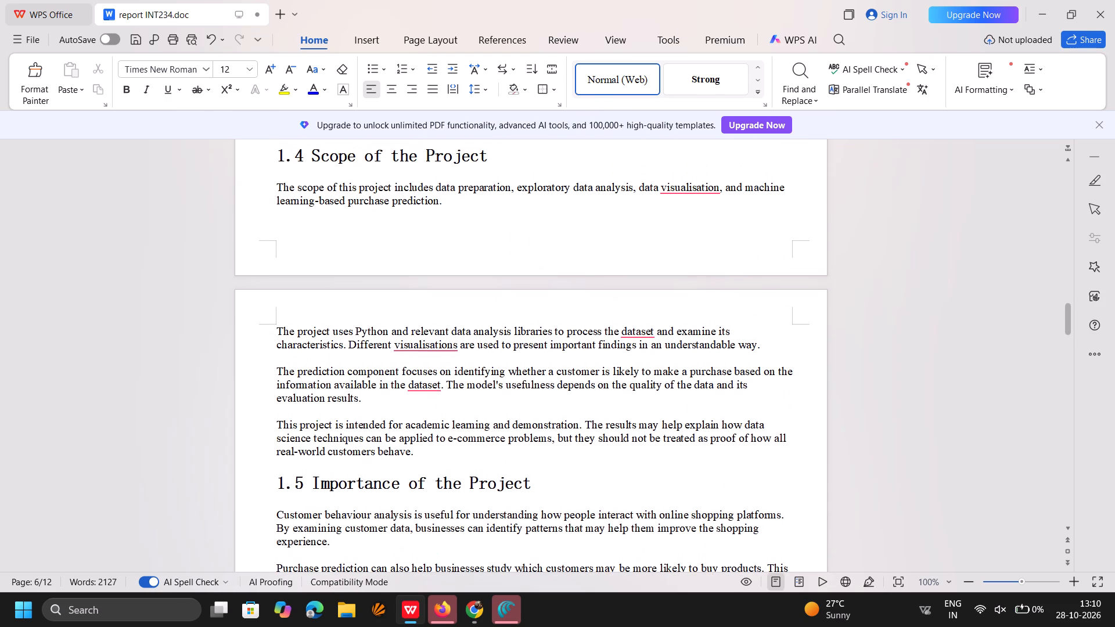
{"action": "left_click_drag", "start_coordinate": [278, 182], "coordinate": [378, 247]}
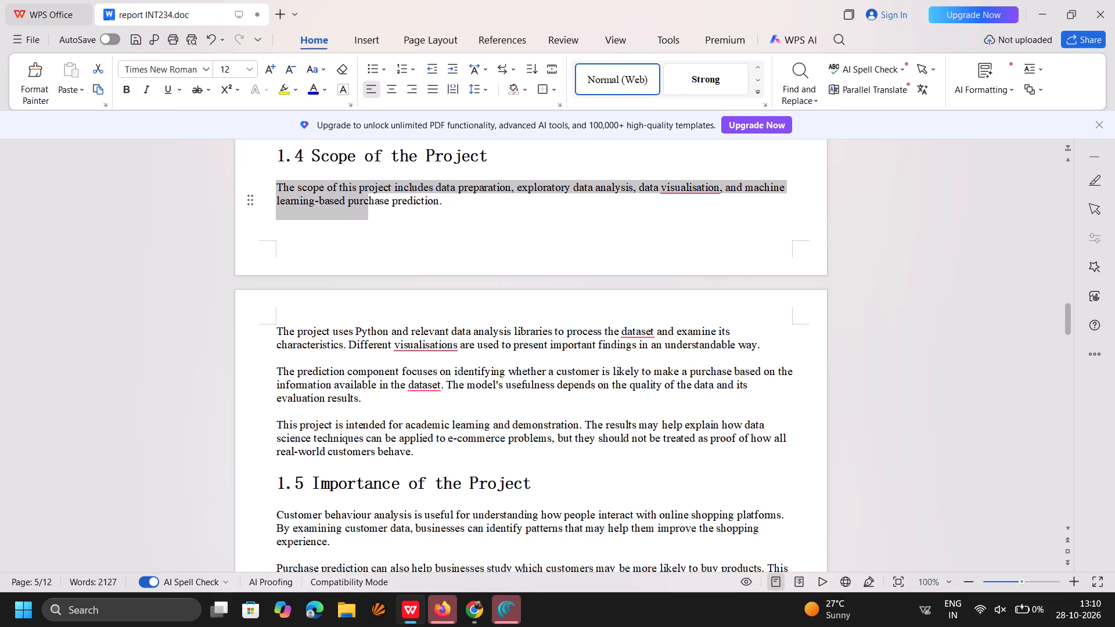
{"action": "left_click_drag", "start_coordinate": [378, 247], "coordinate": [599, 452]}
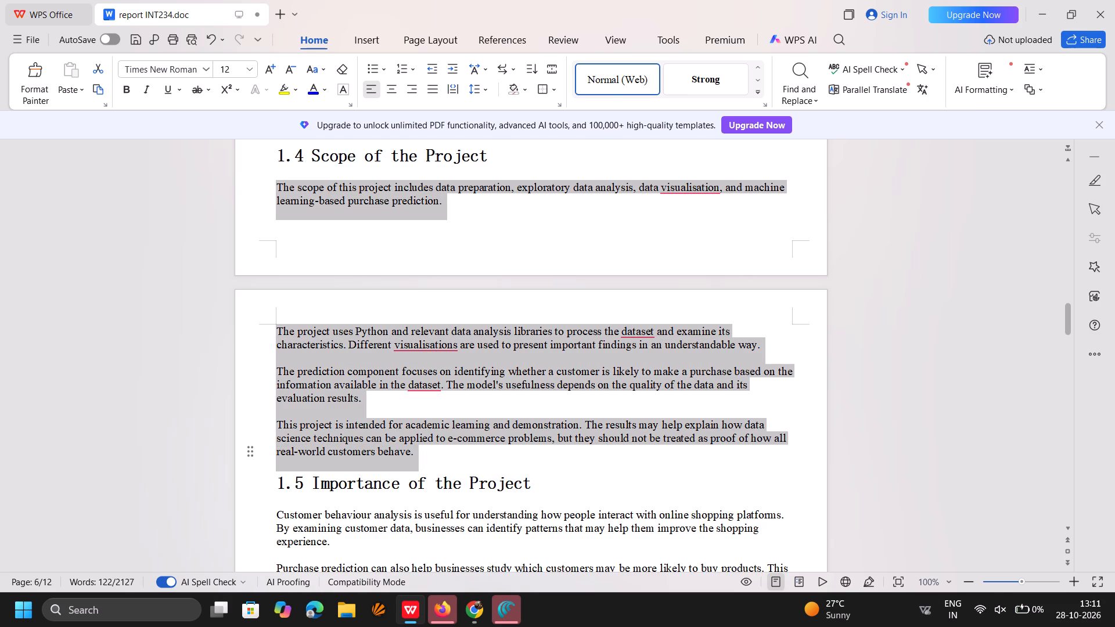
{"action": "left_click", "coordinate": [607, 82]}
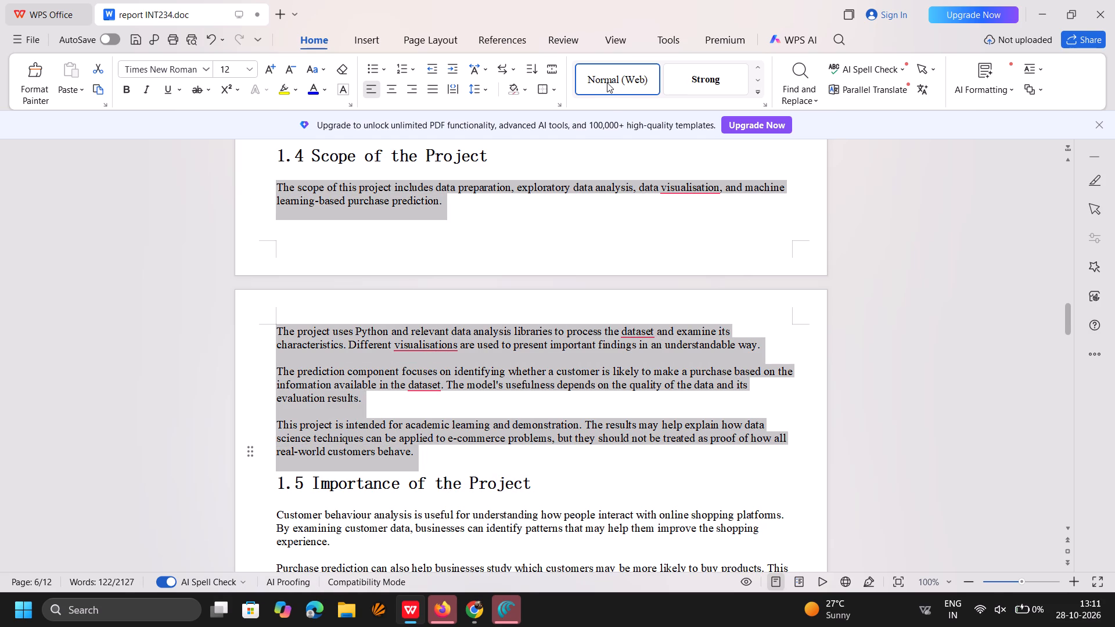
{"action": "triple_click", "coordinate": [611, 79]}
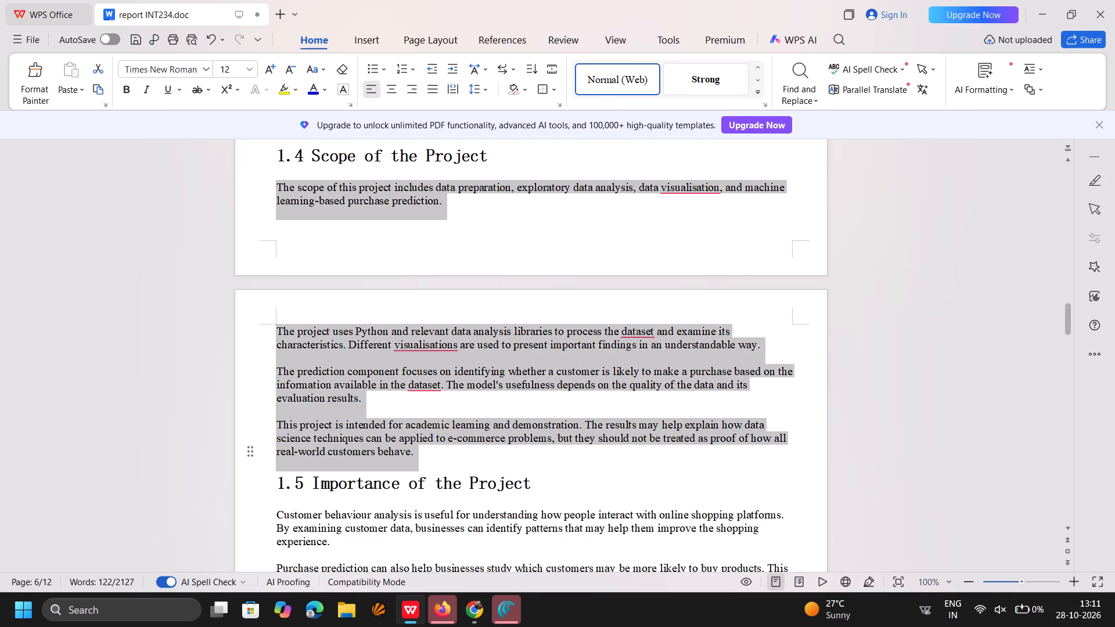
{"action": "left_click", "coordinate": [634, 258]}
Apply the Normal (Web) style to section 1.6 Tools and Technologies Used, from its first paragraph through the Spyder entry.
{"action": "scroll", "coordinate": [634, 258], "scroll_direction": "down", "scroll_amount": 5}
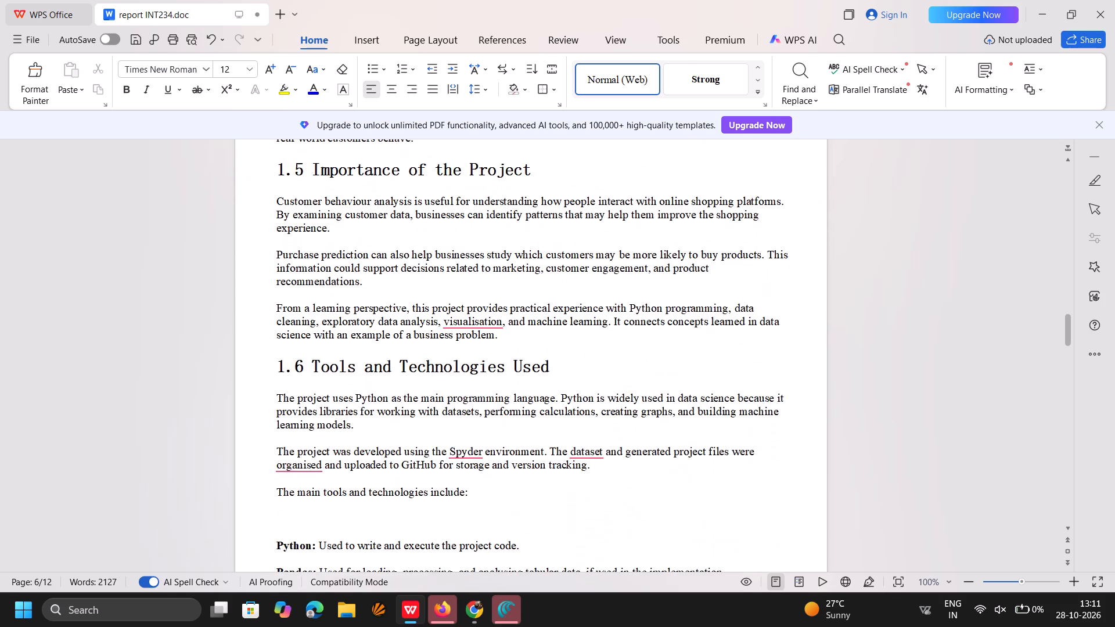
{"action": "scroll", "coordinate": [634, 258], "scroll_direction": "down", "scroll_amount": 2}
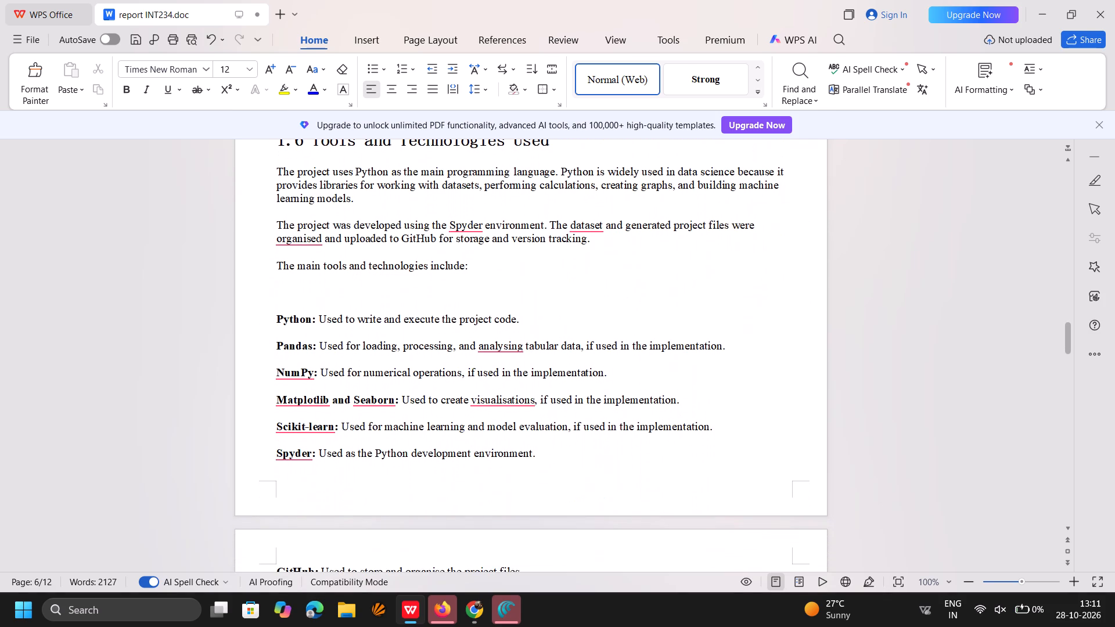
{"action": "scroll", "coordinate": [525, 235], "scroll_direction": "up", "scroll_amount": 1}
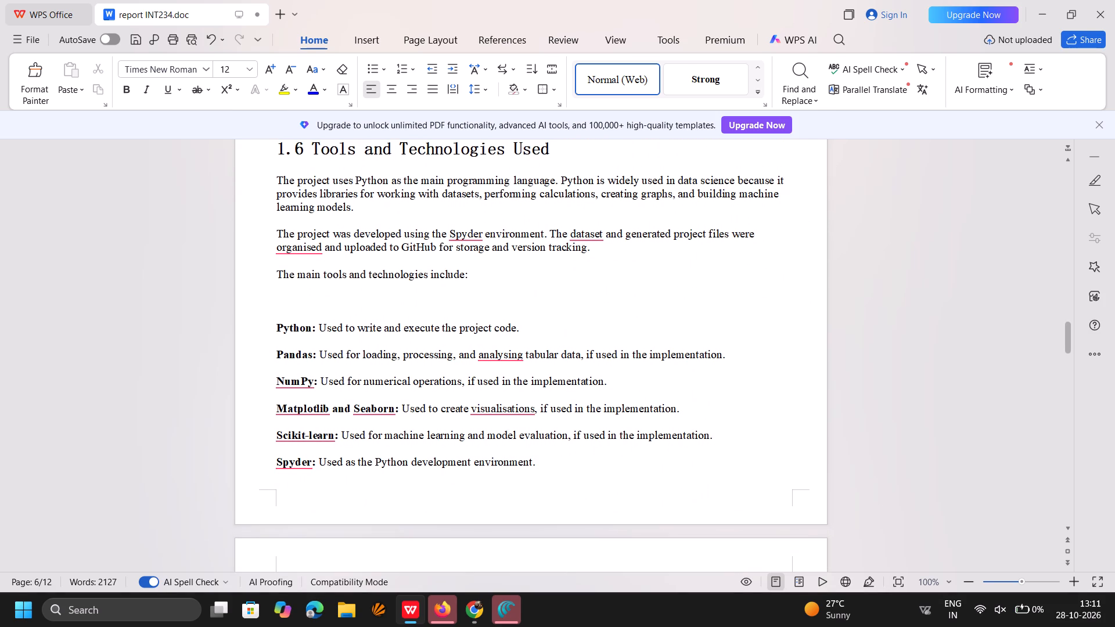
{"action": "left_click_drag", "start_coordinate": [273, 174], "coordinate": [563, 498]}
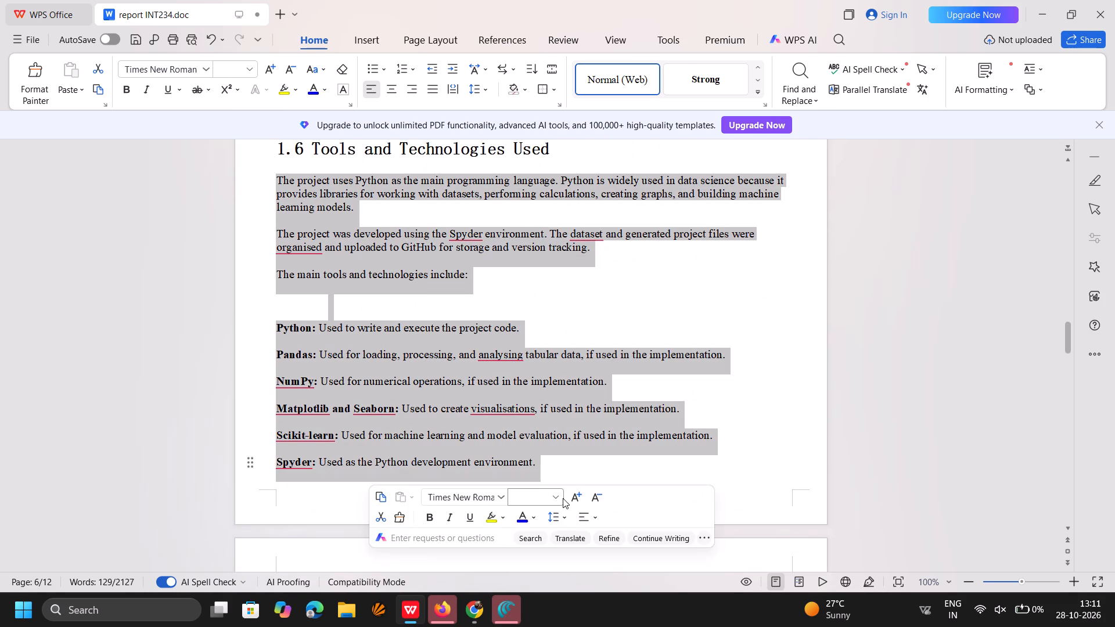
{"action": "left_click", "coordinate": [606, 82]}
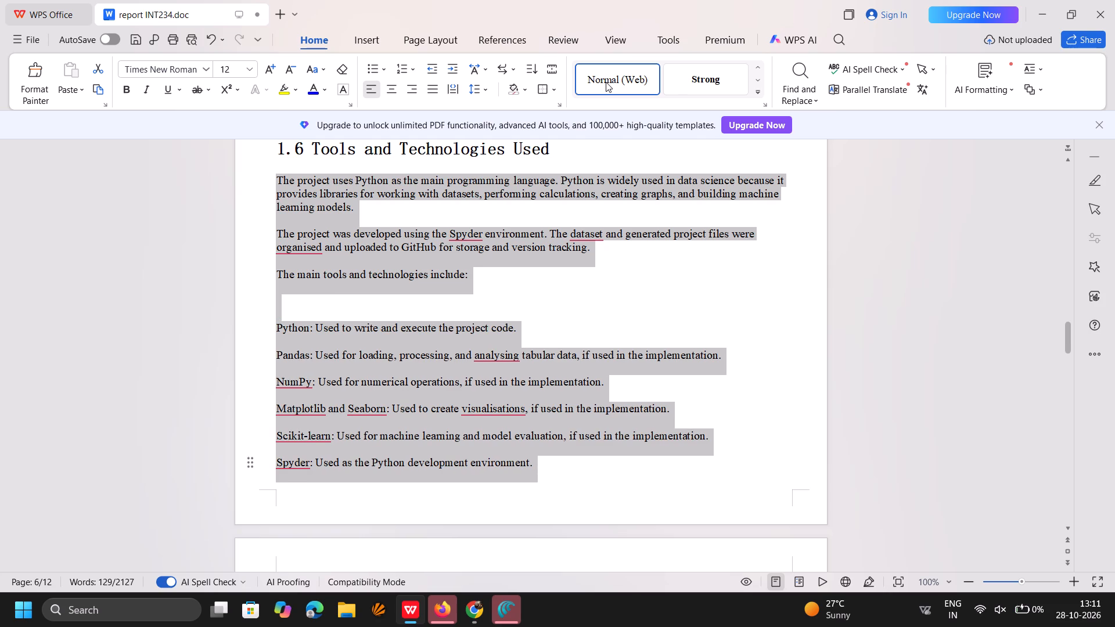
{"action": "left_click", "coordinate": [654, 261]}
Apply the Normal (Web) style to the GitHub entry that ends the section 1.6 tools list.
{"action": "scroll", "coordinate": [654, 261], "scroll_direction": "down", "scroll_amount": 5}
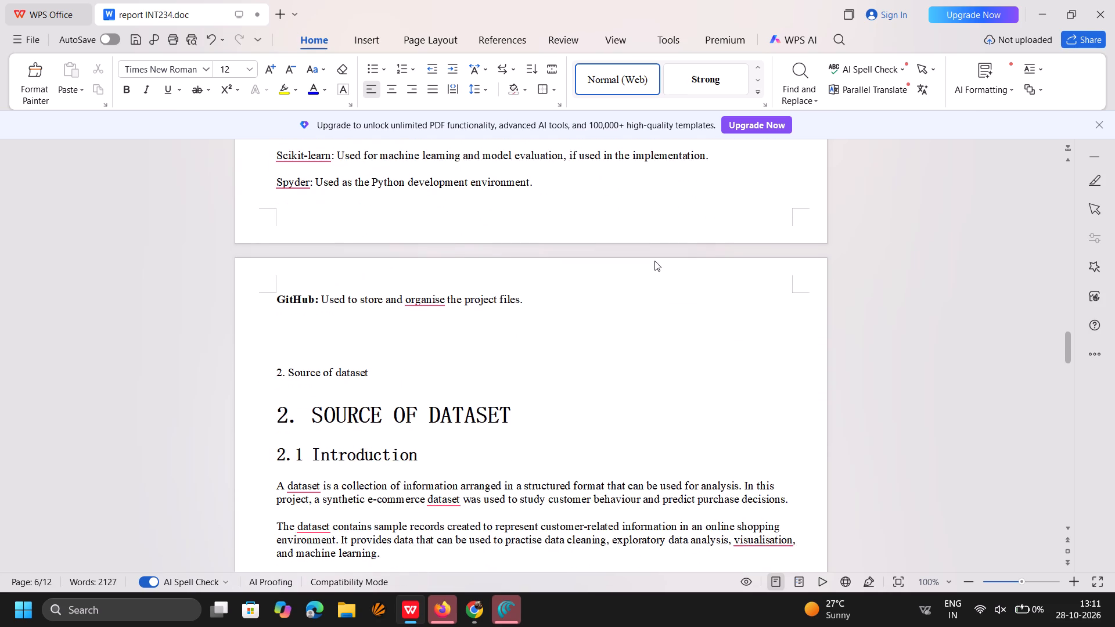
{"action": "scroll", "coordinate": [654, 261], "scroll_direction": "down", "scroll_amount": 1}
{"action": "left_click_drag", "start_coordinate": [271, 253], "coordinate": [535, 274]}
{"action": "left_click", "coordinate": [632, 82]}
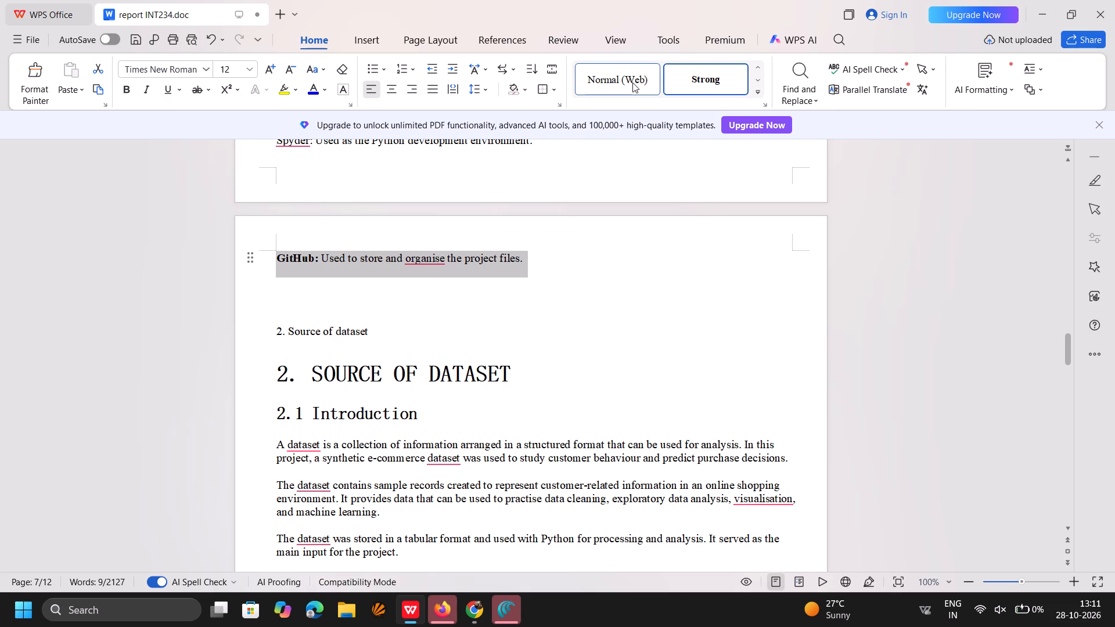
Delete the duplicate numbered line "2. Source of dataset" above the large 2. SOURCE OF DATASET heading.
{"action": "scroll", "coordinate": [600, 319], "scroll_direction": "down", "scroll_amount": 2}
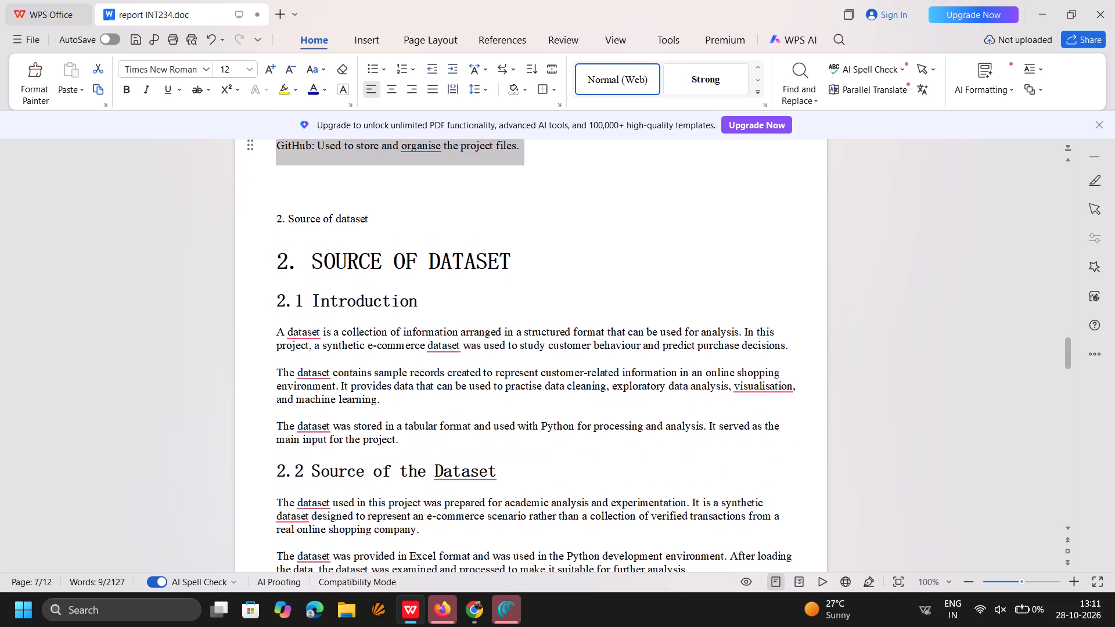
{"action": "left_click", "coordinate": [379, 217]}
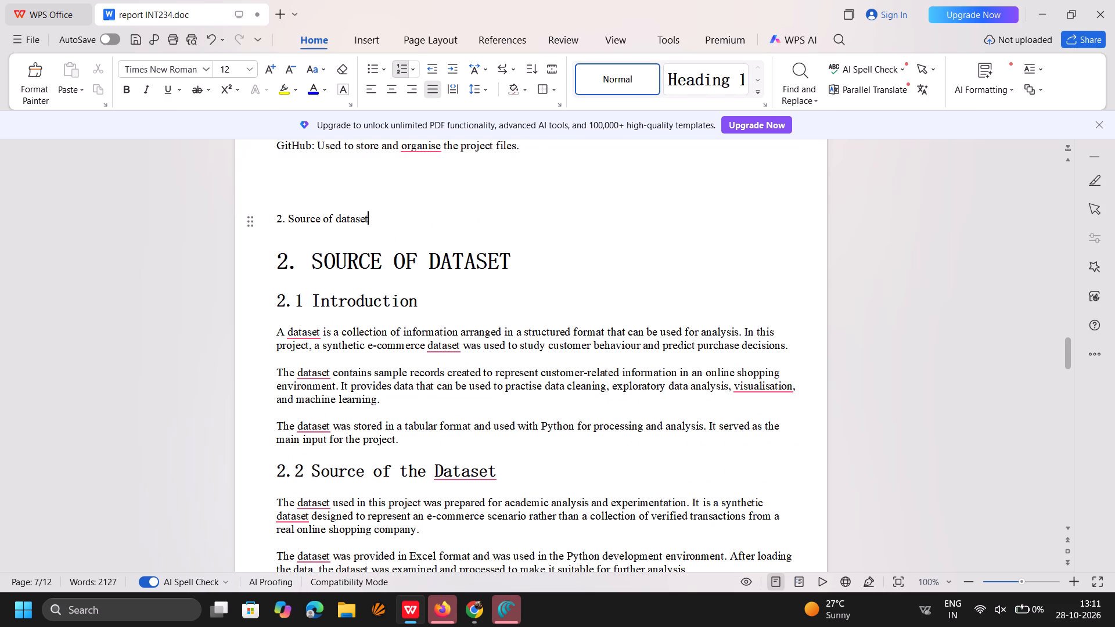
{"action": "key", "text": "BackSpace"}
{"action": "key", "text": "BackSpace"}
{"action": "key", "text": "BackSpace"}
{"action": "key", "text": "BackSpace"}
{"action": "key", "text": "BackSpace"}
{"action": "key", "text": "BackSpace"}
{"action": "key", "text": "BackSpace"}
{"action": "key", "text": "BackSpace"}
{"action": "key", "text": "BackSpace"}
{"action": "key", "text": "BackSpace"}
{"action": "key", "text": "BackSpace"}
{"action": "key", "text": "BackSpace"}
{"action": "key", "text": "BackSpace"}
{"action": "key", "text": "BackSpace"}
{"action": "key", "text": "BackSpace"}
{"action": "key", "text": "BackSpace"}
{"action": "key", "text": "BackSpace"}
{"action": "key", "text": "BackSpace"}
{"action": "key", "text": "BackSpace"}
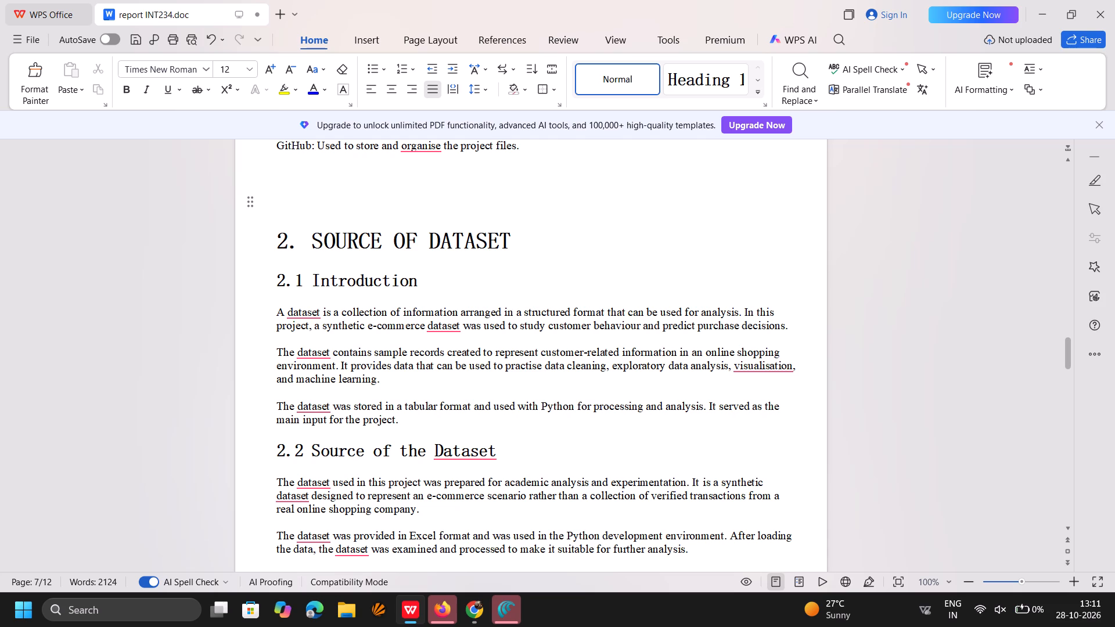
Apply the Normal (Web) style to the three body paragraphs of section 2.1 Introduction and clear the selection.
{"action": "scroll", "coordinate": [365, 283], "scroll_direction": "down", "scroll_amount": 1}
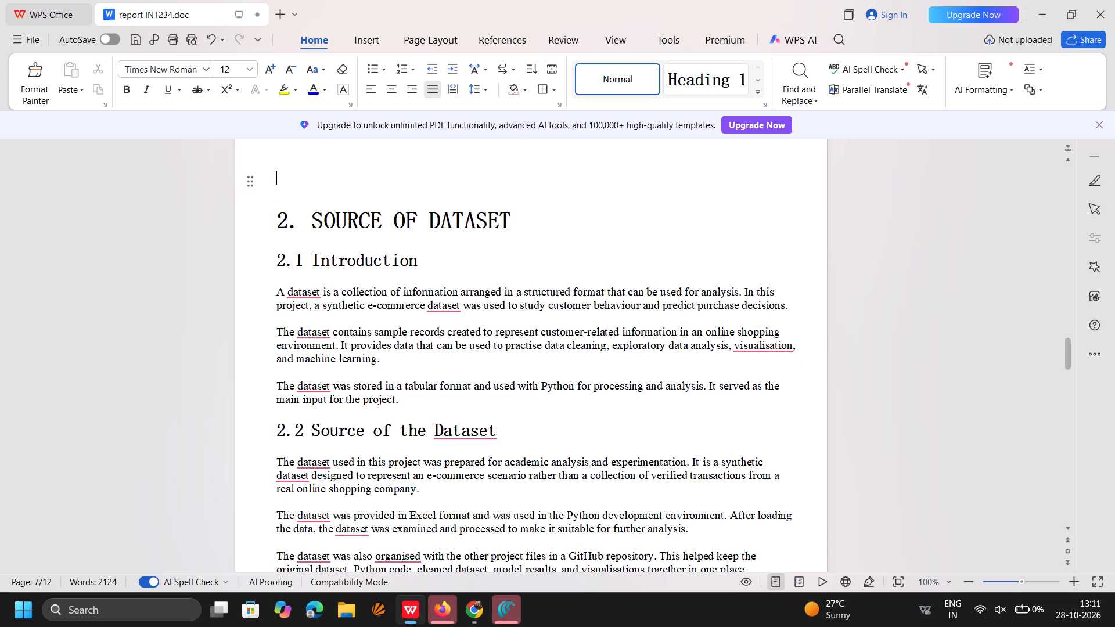
{"action": "left_click_drag", "start_coordinate": [275, 290], "coordinate": [440, 390]}
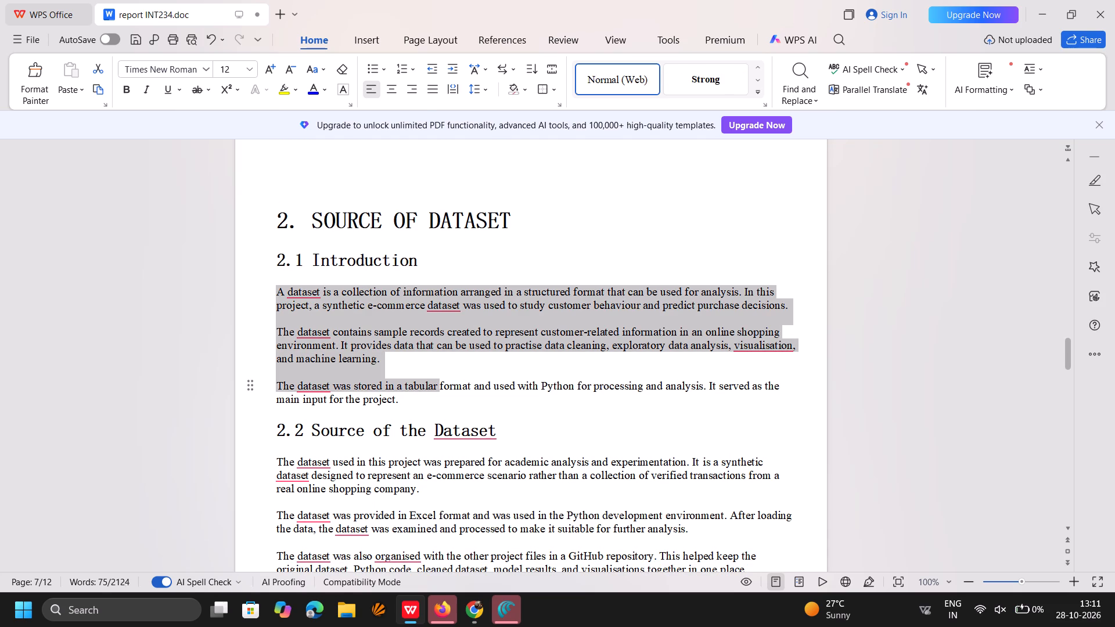
{"action": "left_click_drag", "start_coordinate": [440, 390], "coordinate": [472, 395]}
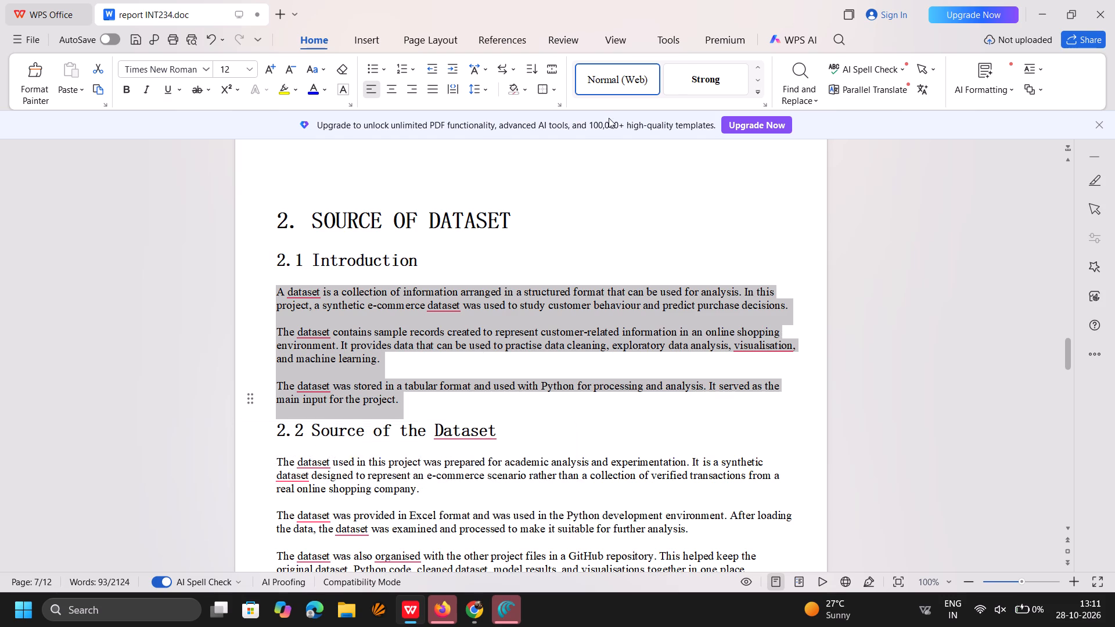
{"action": "left_click", "coordinate": [606, 77]}
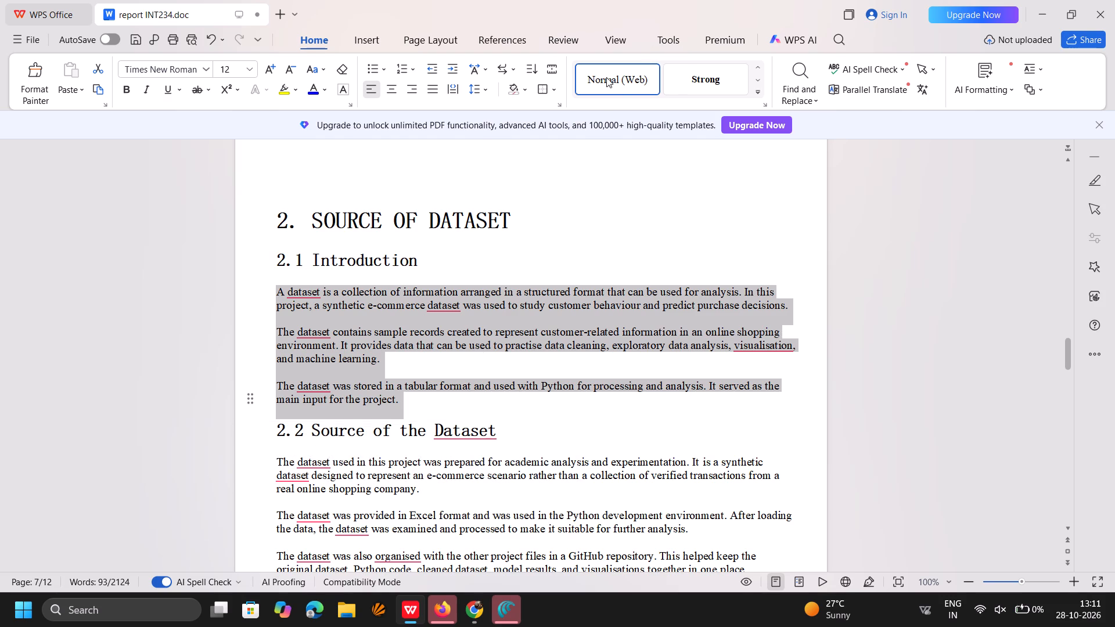
{"action": "left_click", "coordinate": [618, 80]}
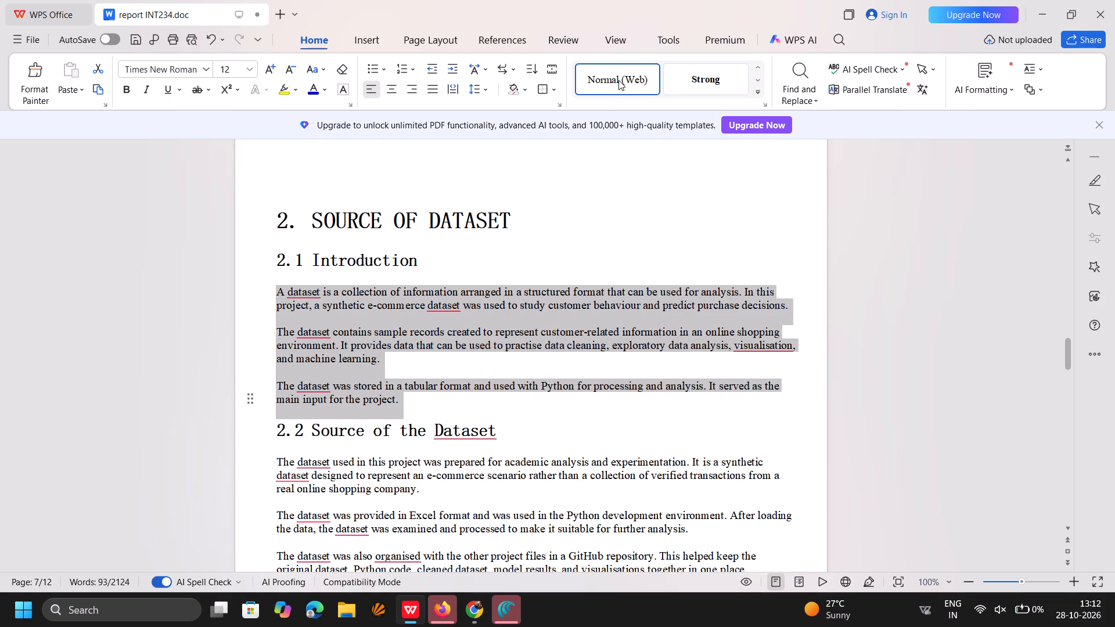
{"action": "left_click", "coordinate": [618, 80]}
{"action": "left_click", "coordinate": [624, 81]}
{"action": "left_click", "coordinate": [546, 275]}
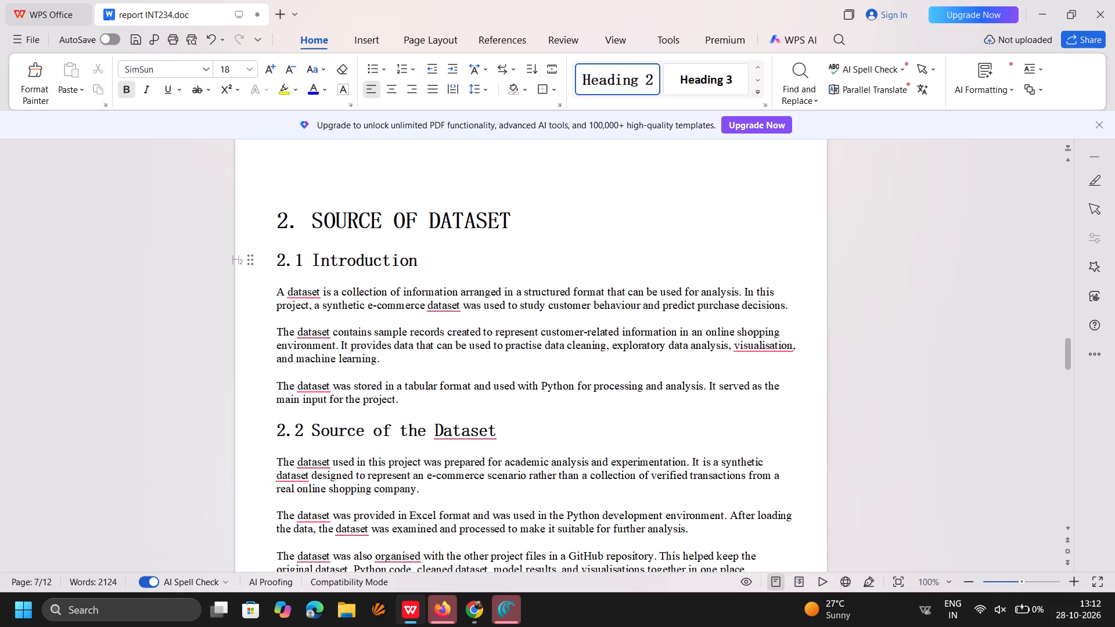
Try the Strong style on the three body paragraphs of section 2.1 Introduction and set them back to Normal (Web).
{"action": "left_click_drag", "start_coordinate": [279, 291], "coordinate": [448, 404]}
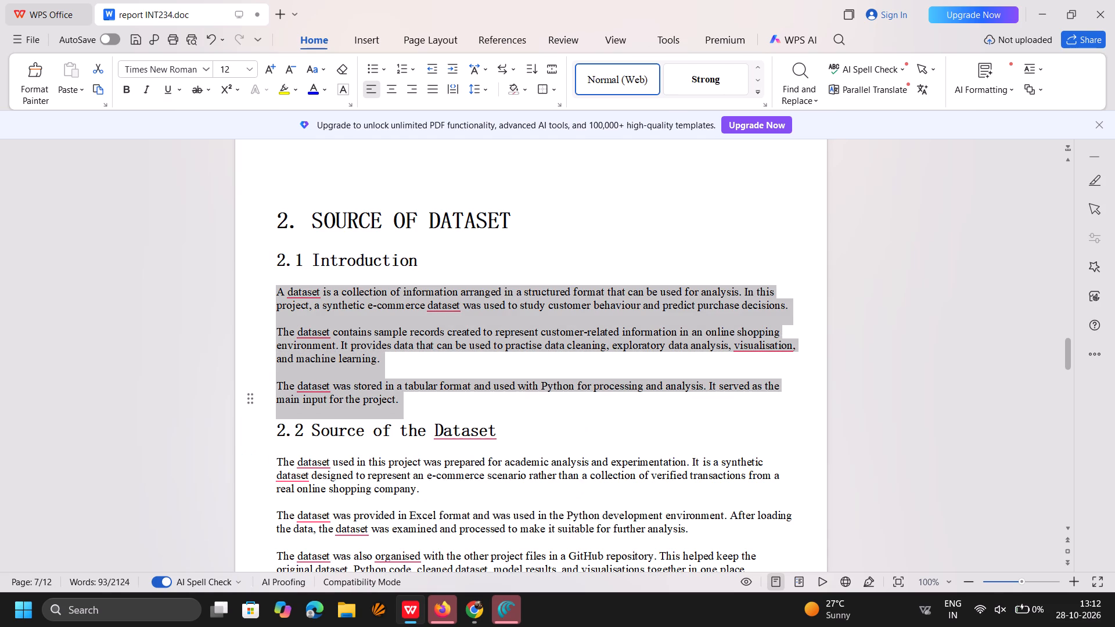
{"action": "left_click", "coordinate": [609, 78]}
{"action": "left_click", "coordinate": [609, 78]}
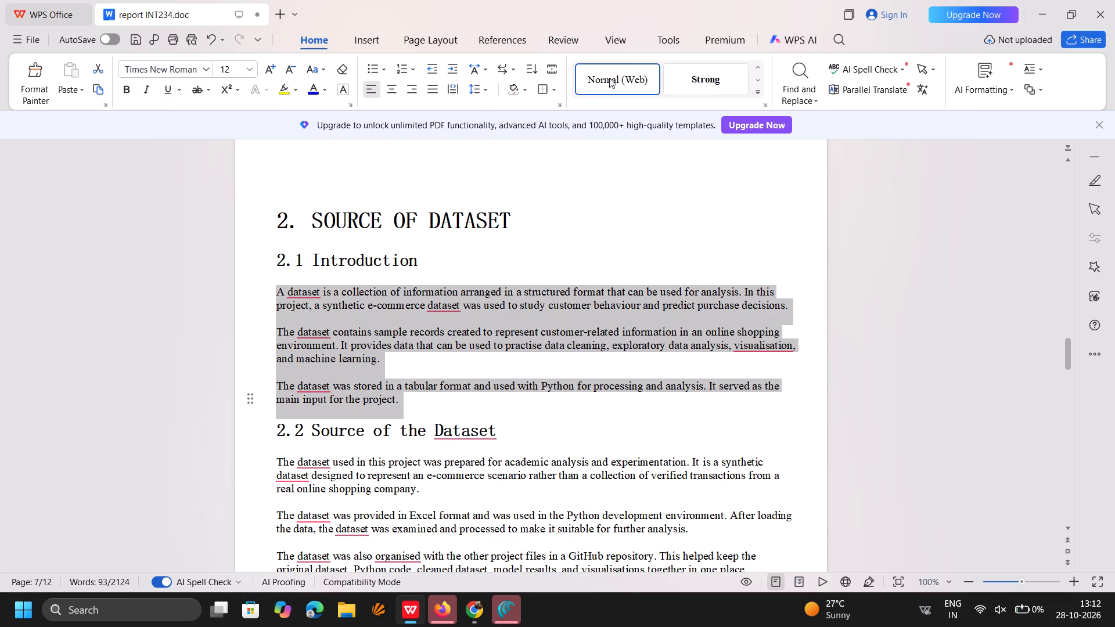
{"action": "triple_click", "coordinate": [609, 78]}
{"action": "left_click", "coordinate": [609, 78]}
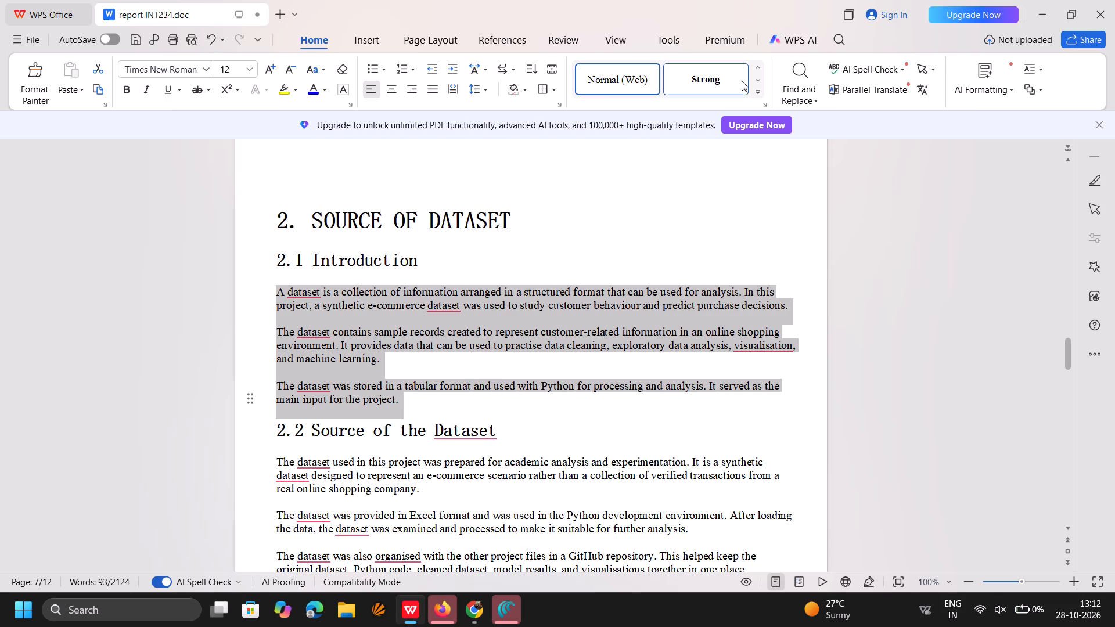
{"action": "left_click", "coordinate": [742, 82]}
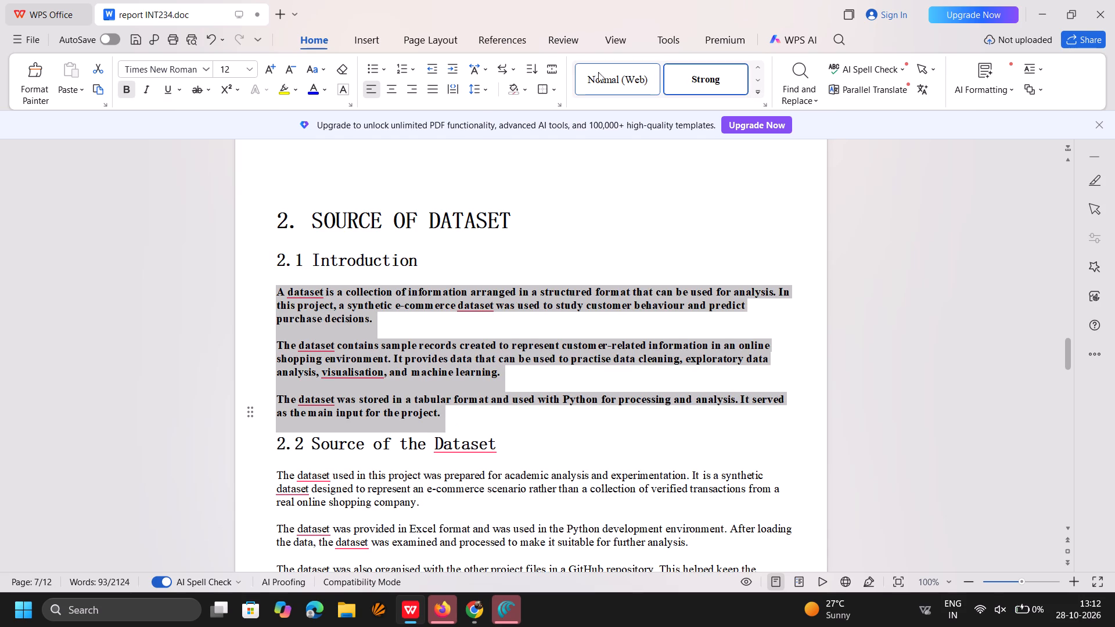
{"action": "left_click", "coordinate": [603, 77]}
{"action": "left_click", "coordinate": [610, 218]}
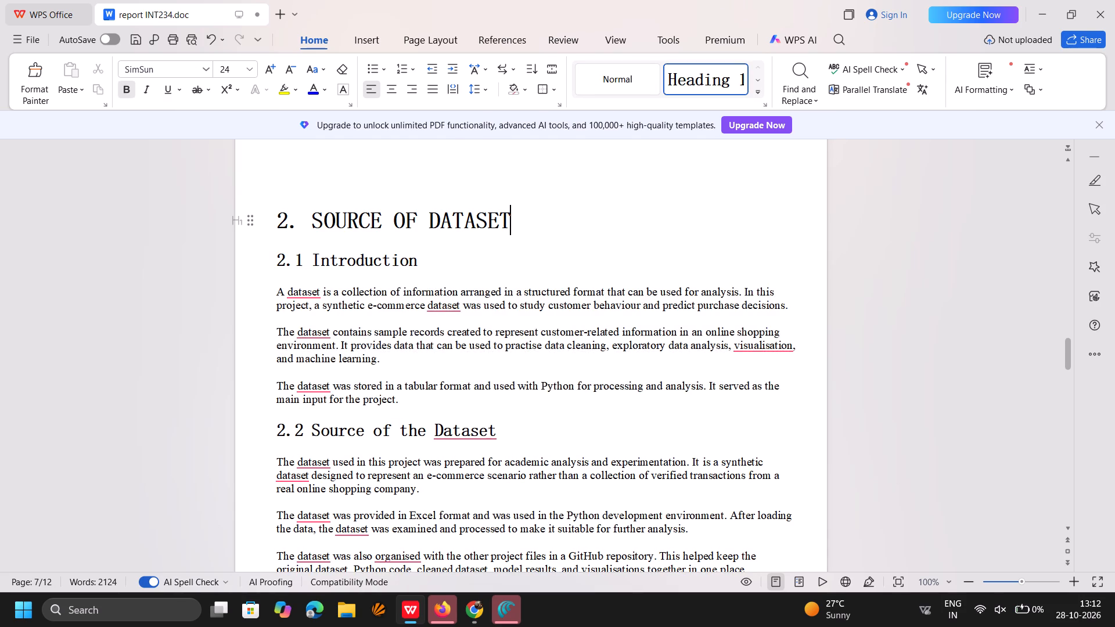
Apply the Normal (Web) style to the 2.2 Source of the Dataset heading together with its three body paragraphs and clear the selection.
{"action": "scroll", "coordinate": [610, 218], "scroll_direction": "down", "scroll_amount": 4}
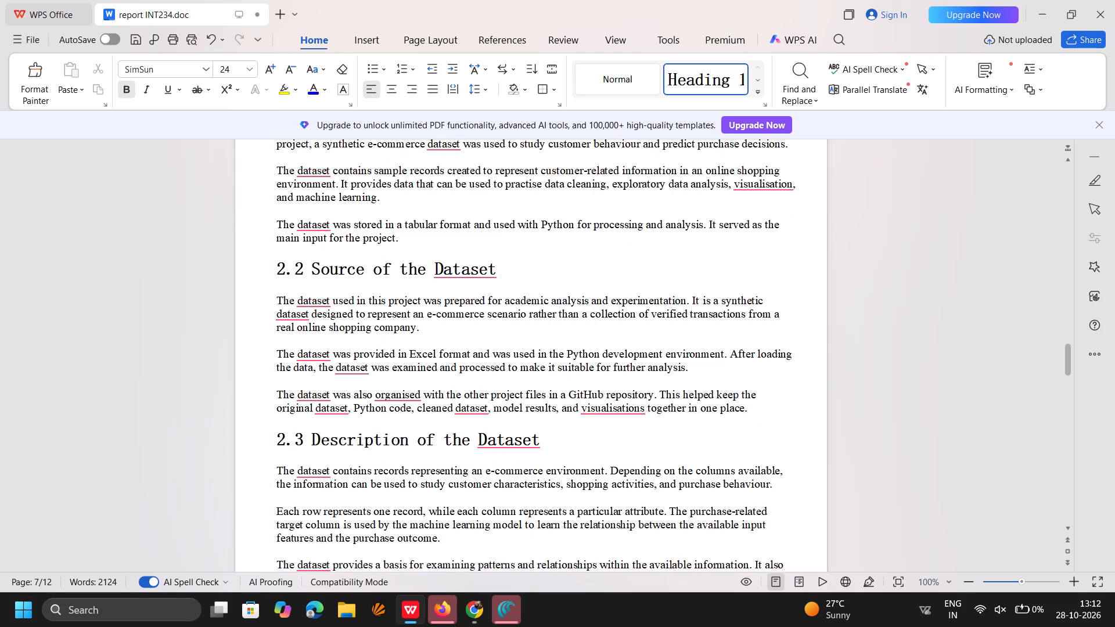
{"action": "left_click_drag", "start_coordinate": [276, 293], "coordinate": [729, 420]}
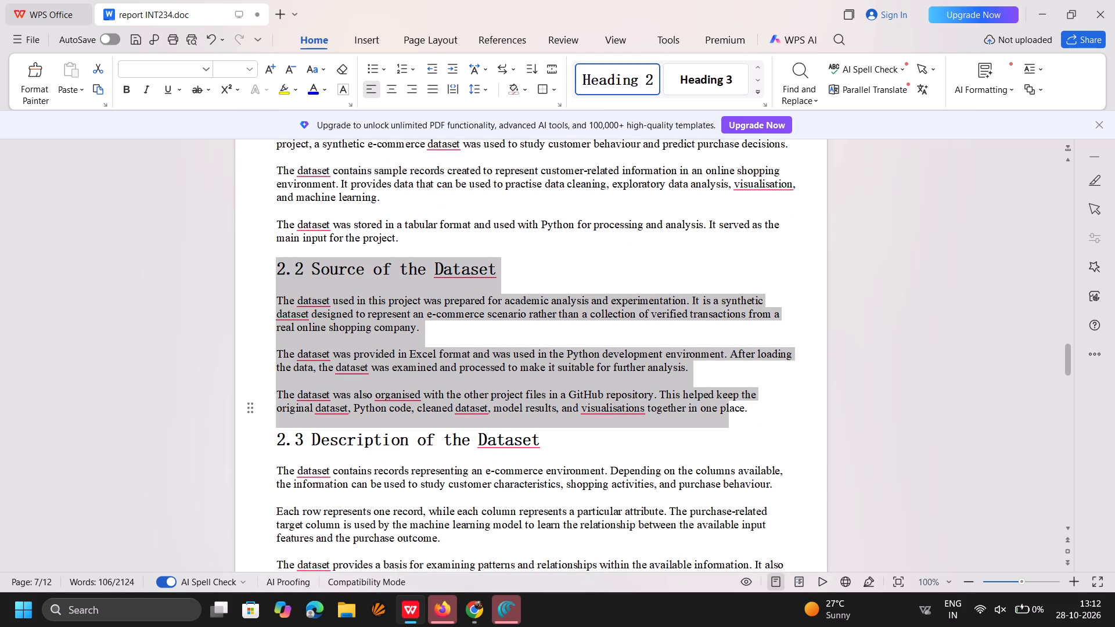
{"action": "left_click_drag", "start_coordinate": [729, 420], "coordinate": [772, 416]}
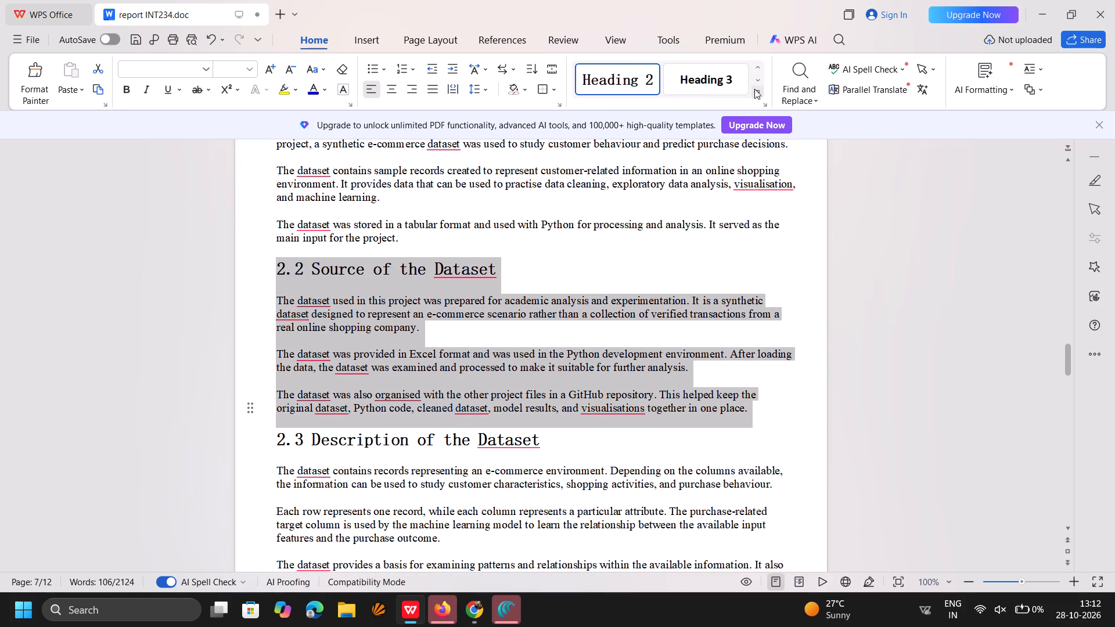
{"action": "left_click", "coordinate": [756, 81]}
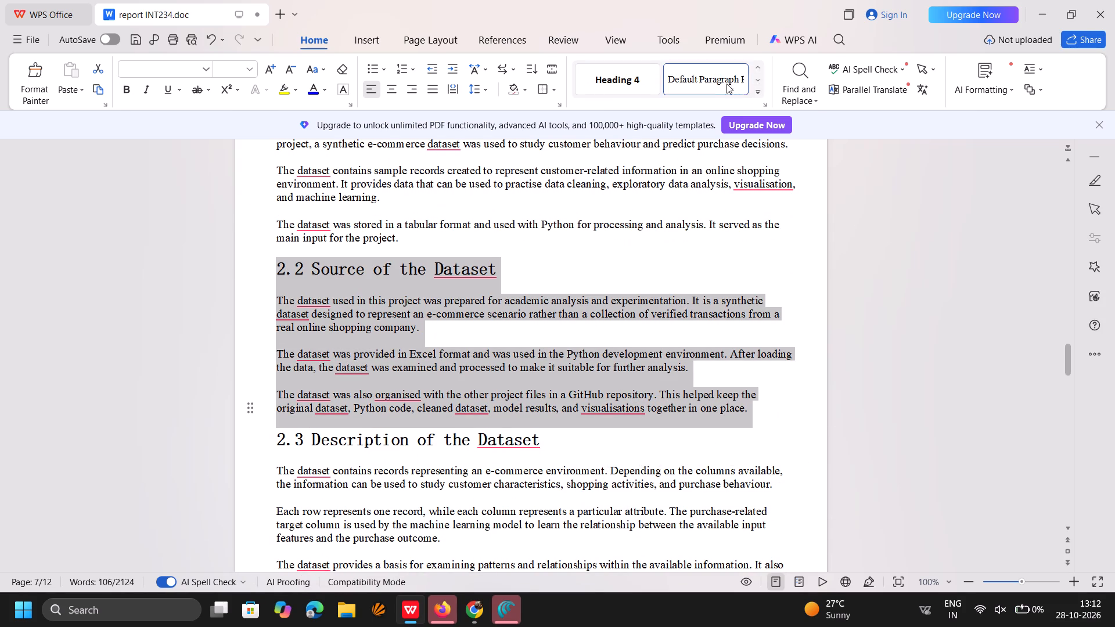
{"action": "left_click", "coordinate": [760, 68]}
{"action": "left_click", "coordinate": [760, 68]}
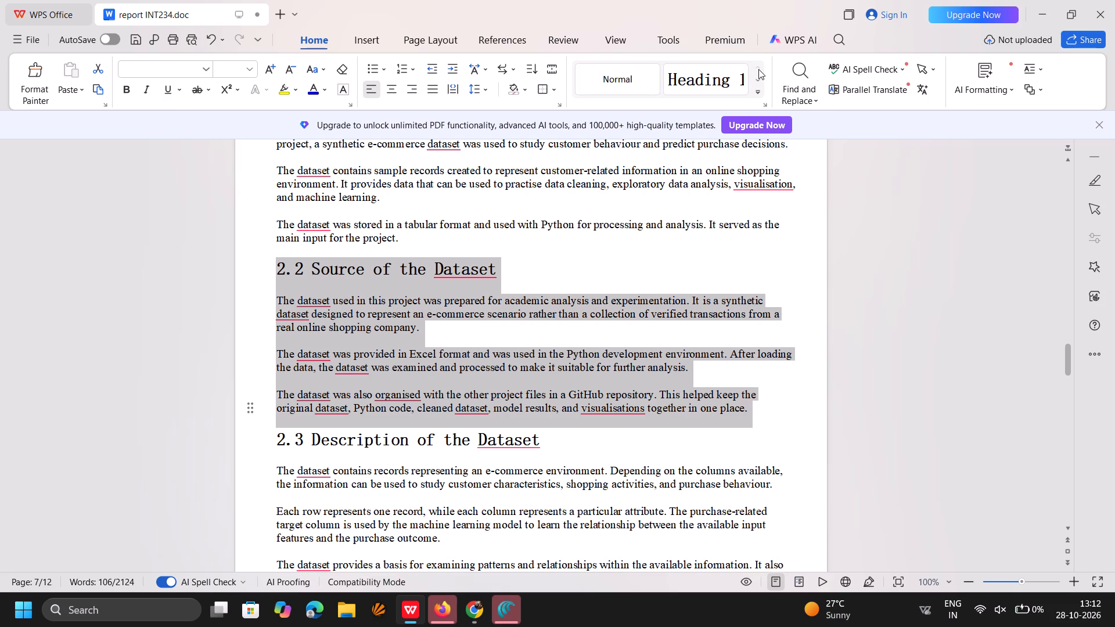
{"action": "left_click", "coordinate": [758, 81]}
{"action": "left_click", "coordinate": [758, 81]}
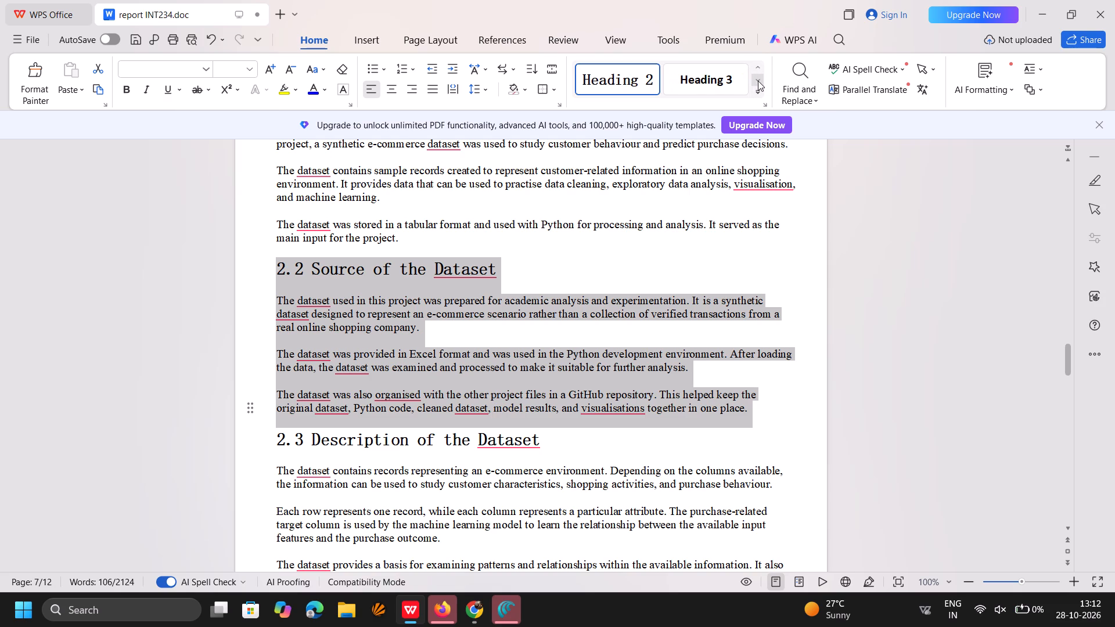
{"action": "left_click", "coordinate": [758, 81]}
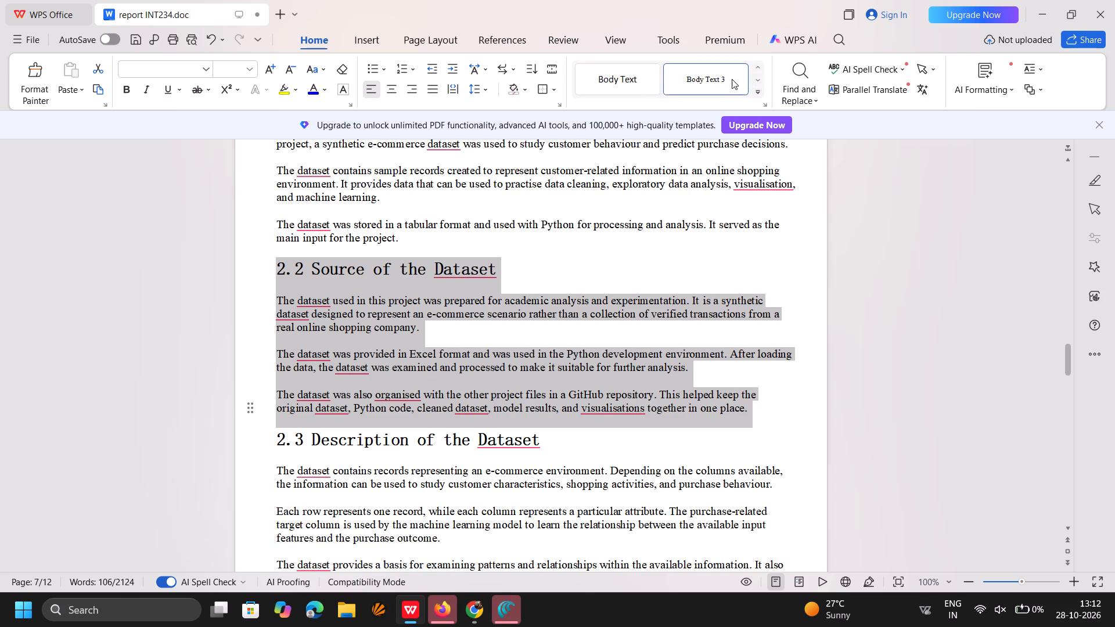
{"action": "left_click", "coordinate": [759, 82]}
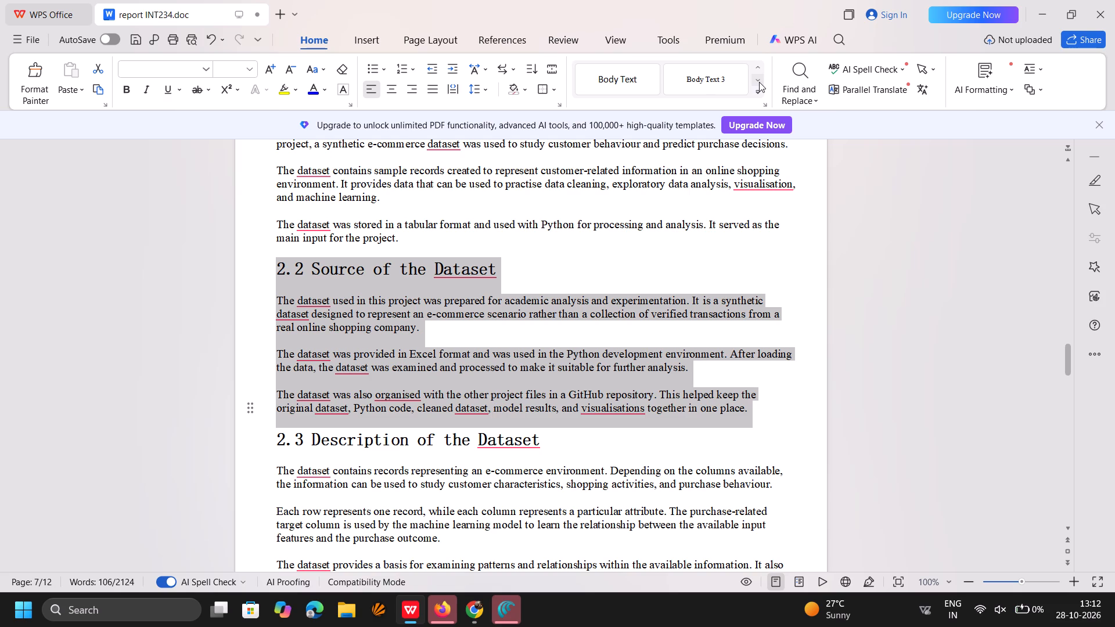
{"action": "left_click", "coordinate": [759, 82]}
{"action": "left_click", "coordinate": [758, 82]}
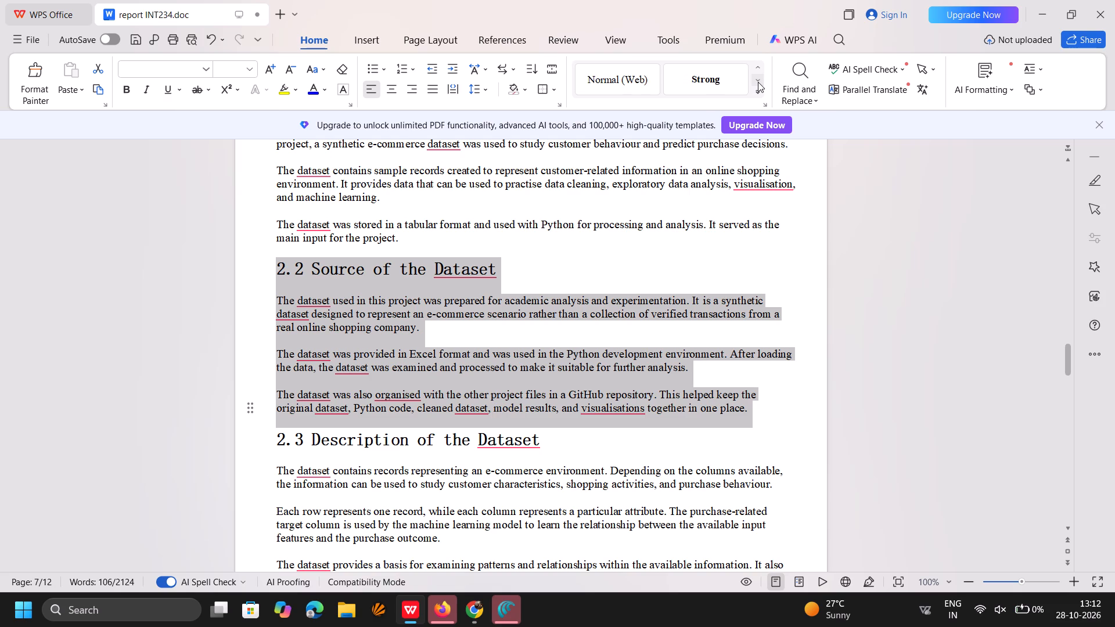
{"action": "left_click", "coordinate": [619, 71]}
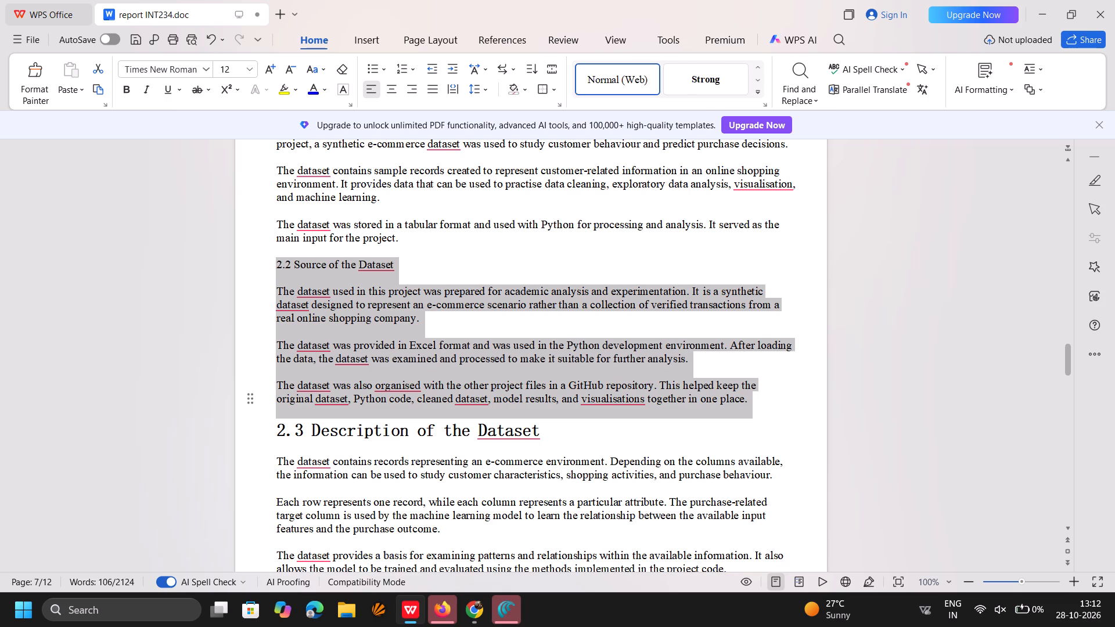
{"action": "left_click", "coordinate": [735, 247]}
Apply the Strong style to the 2.2 Source of the Dataset heading line and clear the selection.
{"action": "scroll", "coordinate": [735, 247], "scroll_direction": "down", "scroll_amount": 2}
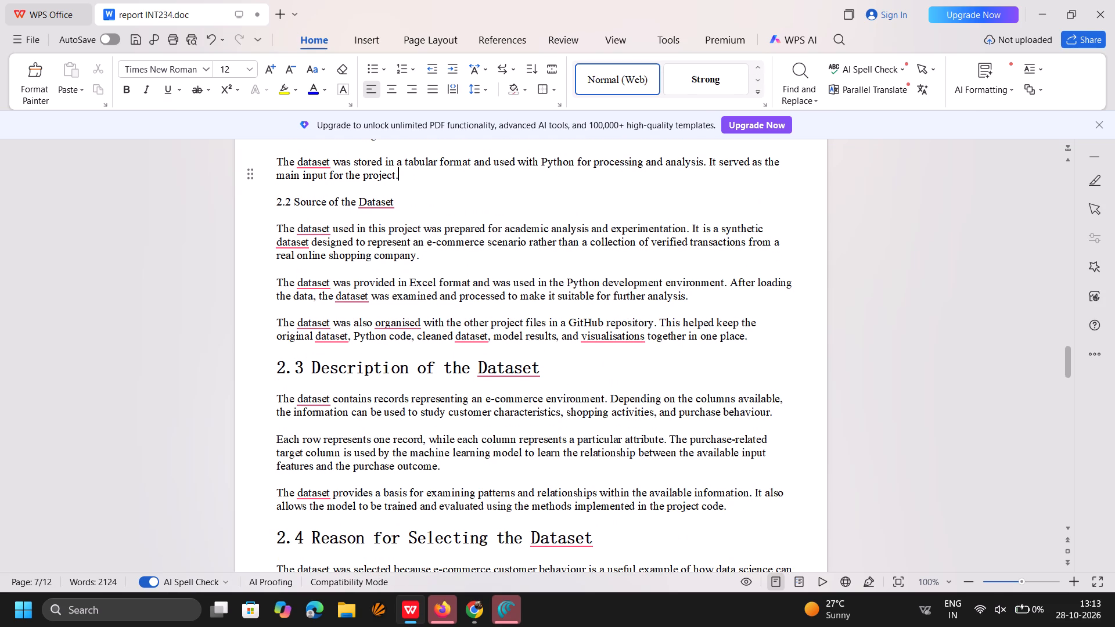
{"action": "left_click_drag", "start_coordinate": [274, 199], "coordinate": [398, 207]}
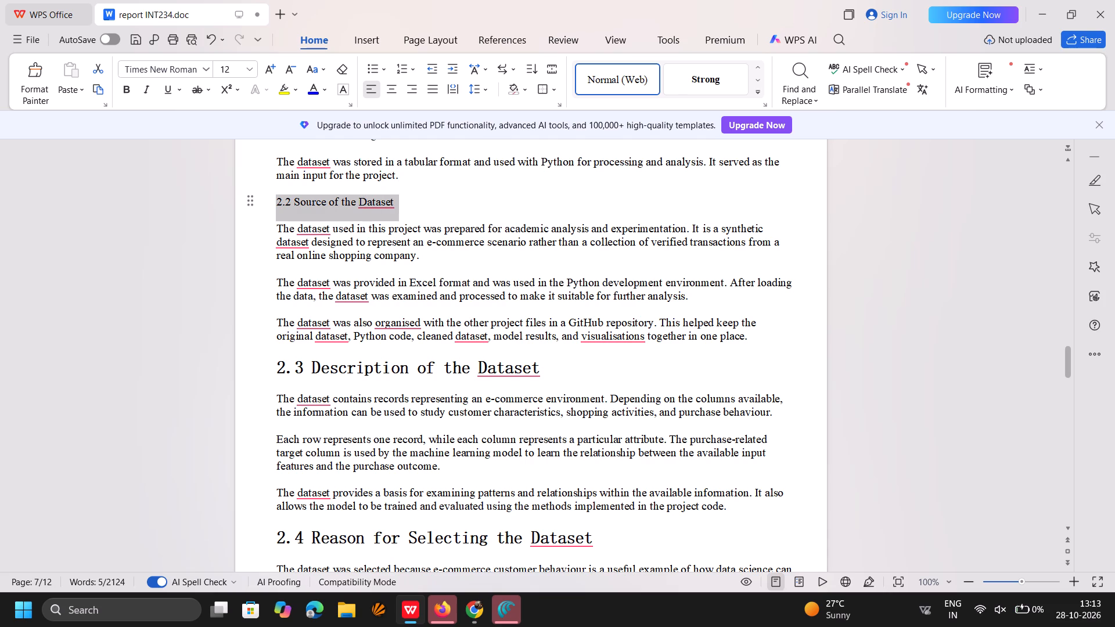
{"action": "left_click_drag", "start_coordinate": [398, 207], "coordinate": [400, 207]}
{"action": "left_click", "coordinate": [699, 82]}
{"action": "left_click", "coordinate": [610, 213]}
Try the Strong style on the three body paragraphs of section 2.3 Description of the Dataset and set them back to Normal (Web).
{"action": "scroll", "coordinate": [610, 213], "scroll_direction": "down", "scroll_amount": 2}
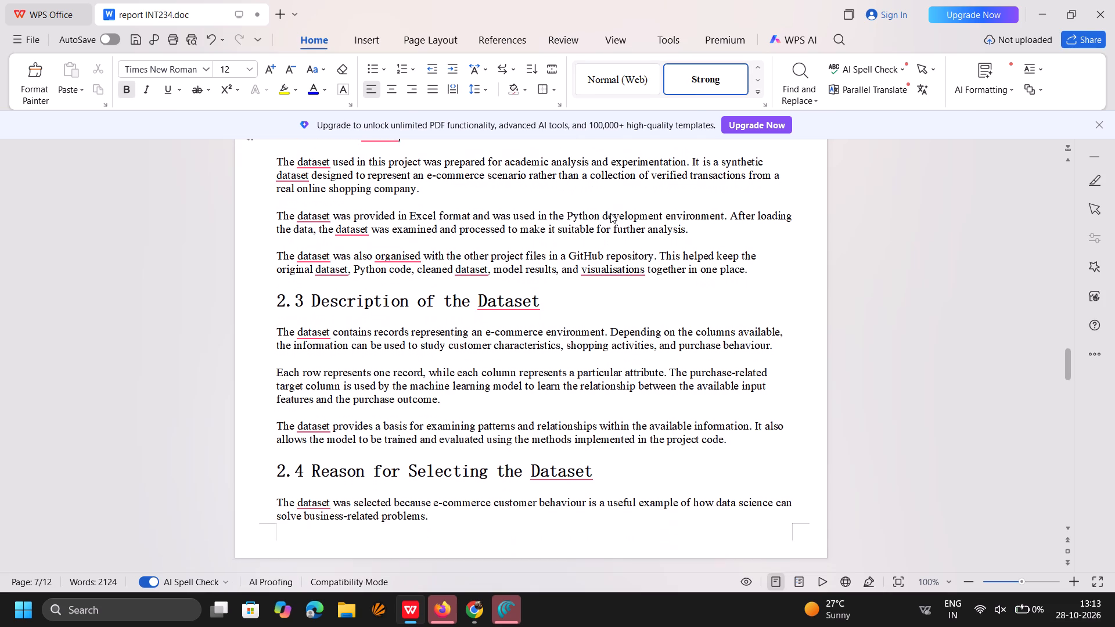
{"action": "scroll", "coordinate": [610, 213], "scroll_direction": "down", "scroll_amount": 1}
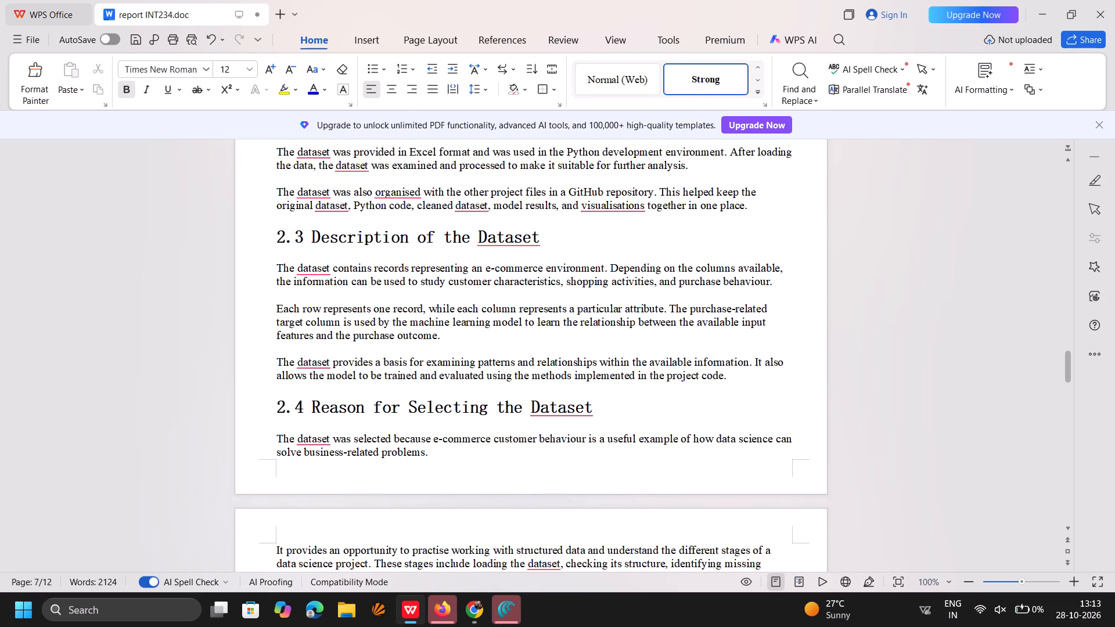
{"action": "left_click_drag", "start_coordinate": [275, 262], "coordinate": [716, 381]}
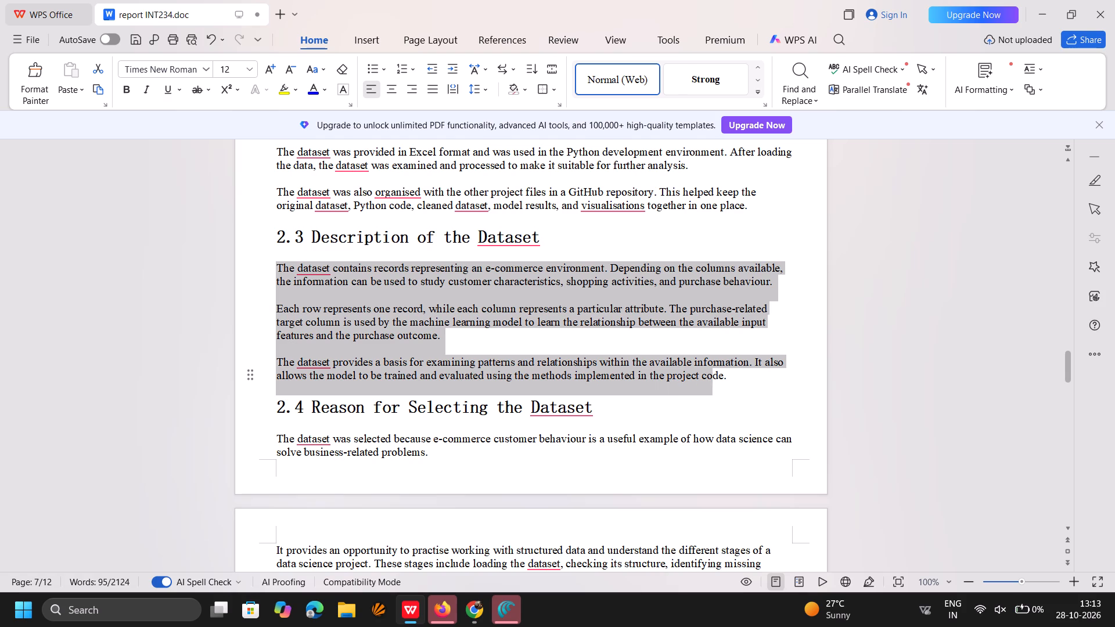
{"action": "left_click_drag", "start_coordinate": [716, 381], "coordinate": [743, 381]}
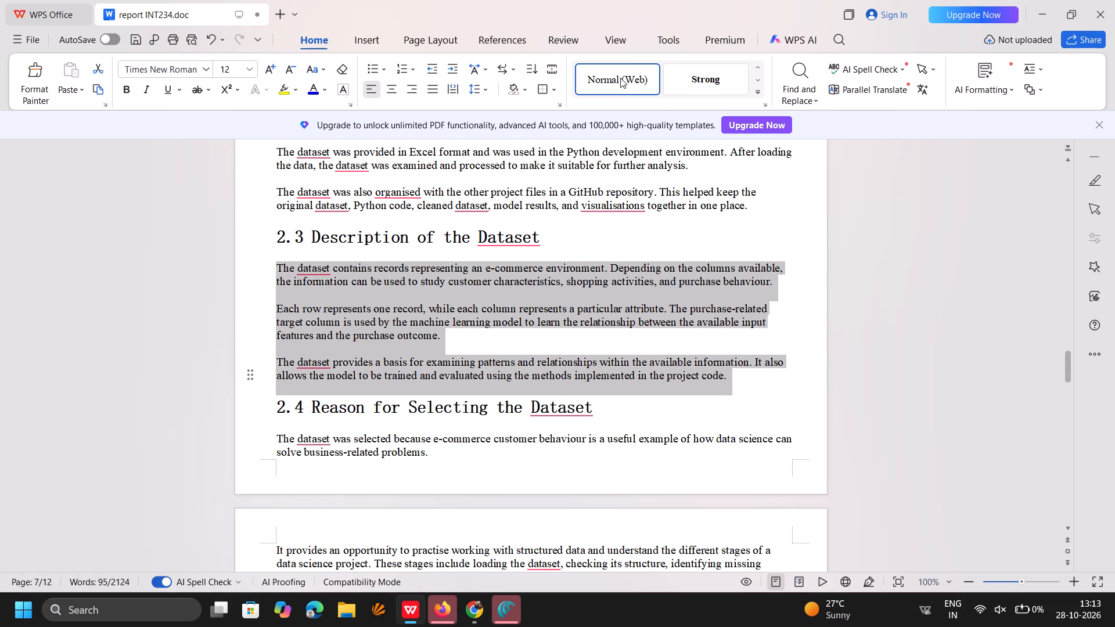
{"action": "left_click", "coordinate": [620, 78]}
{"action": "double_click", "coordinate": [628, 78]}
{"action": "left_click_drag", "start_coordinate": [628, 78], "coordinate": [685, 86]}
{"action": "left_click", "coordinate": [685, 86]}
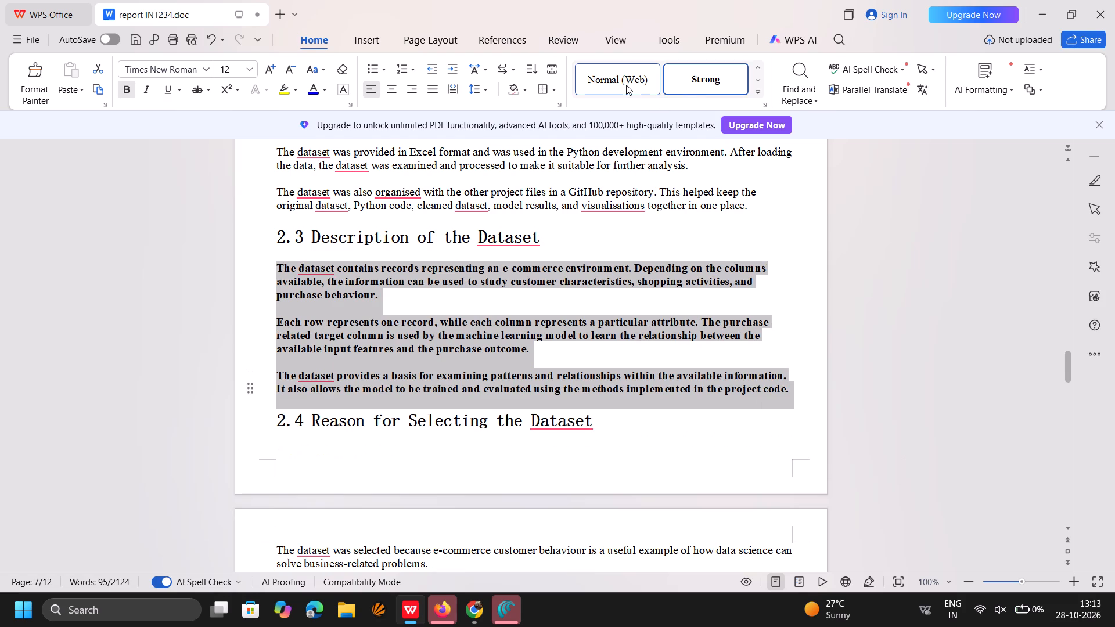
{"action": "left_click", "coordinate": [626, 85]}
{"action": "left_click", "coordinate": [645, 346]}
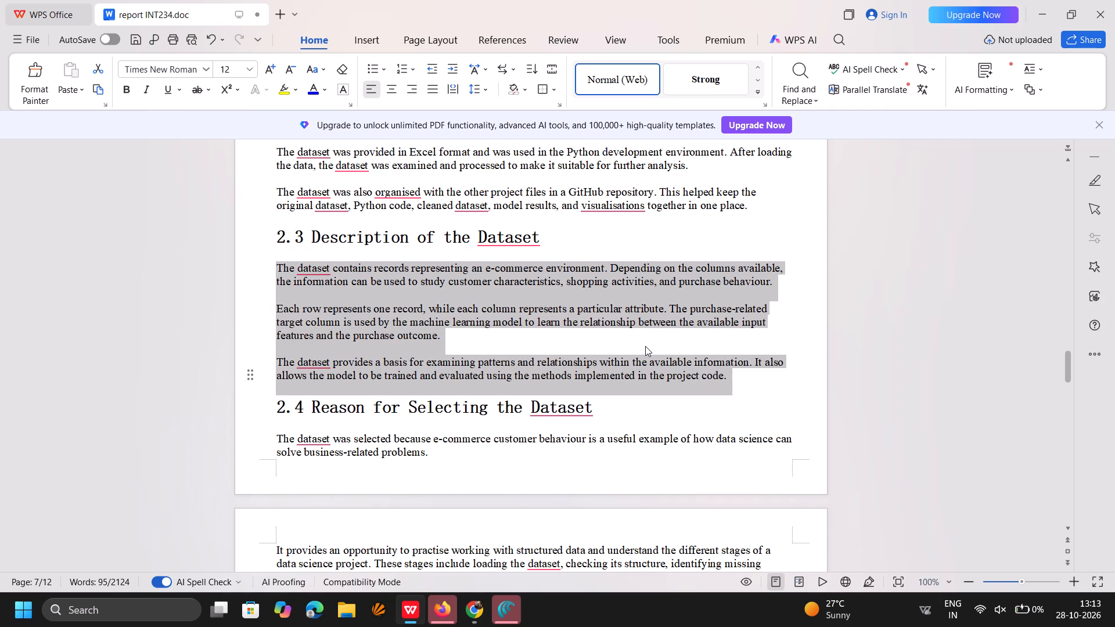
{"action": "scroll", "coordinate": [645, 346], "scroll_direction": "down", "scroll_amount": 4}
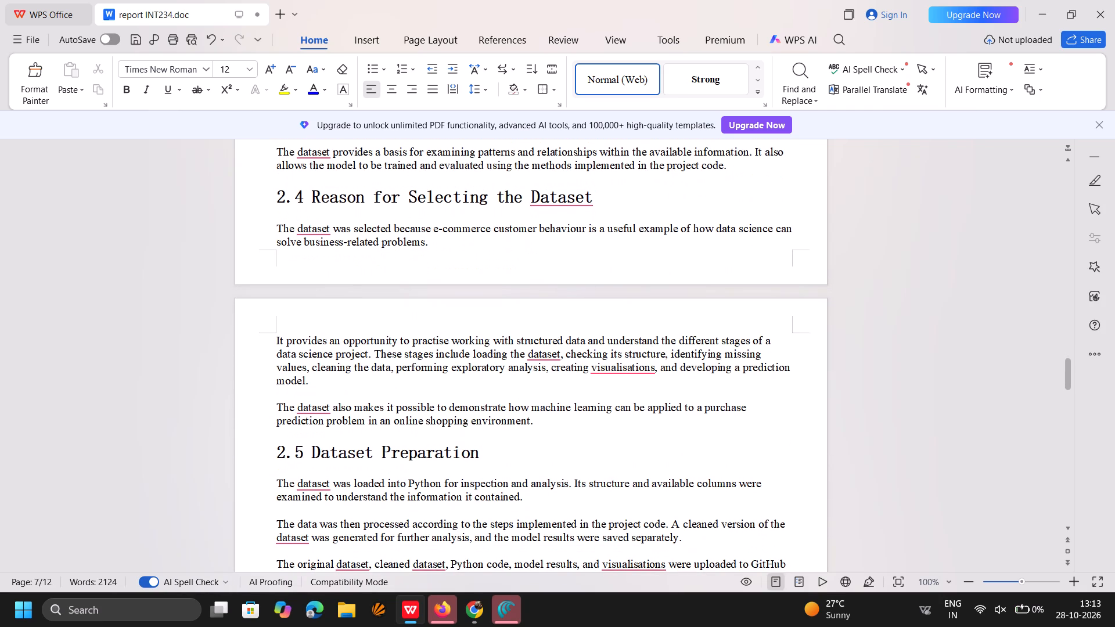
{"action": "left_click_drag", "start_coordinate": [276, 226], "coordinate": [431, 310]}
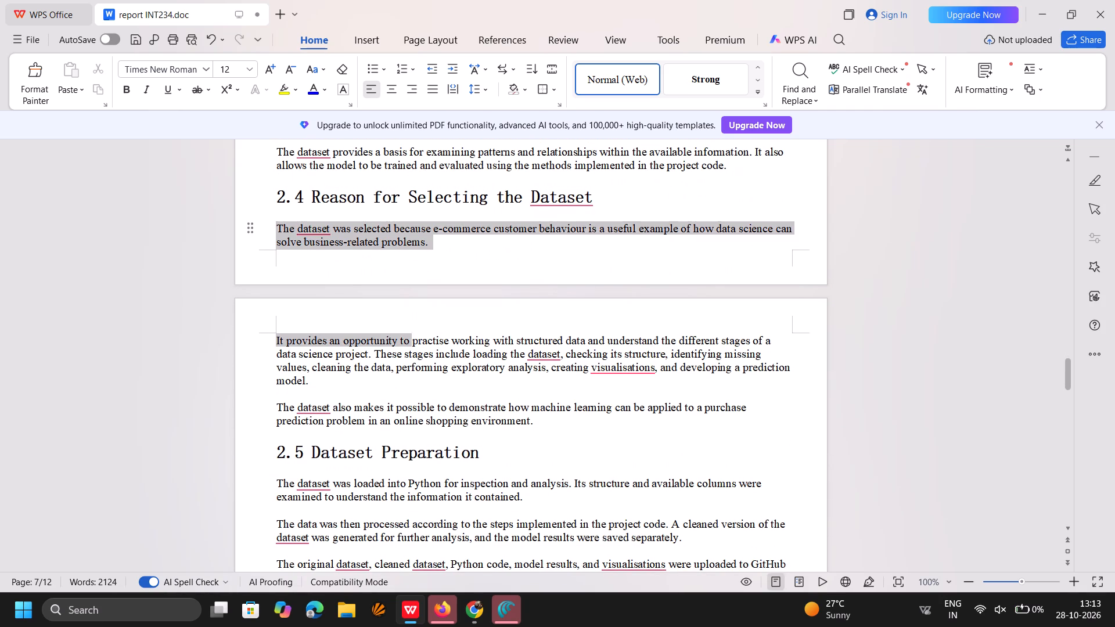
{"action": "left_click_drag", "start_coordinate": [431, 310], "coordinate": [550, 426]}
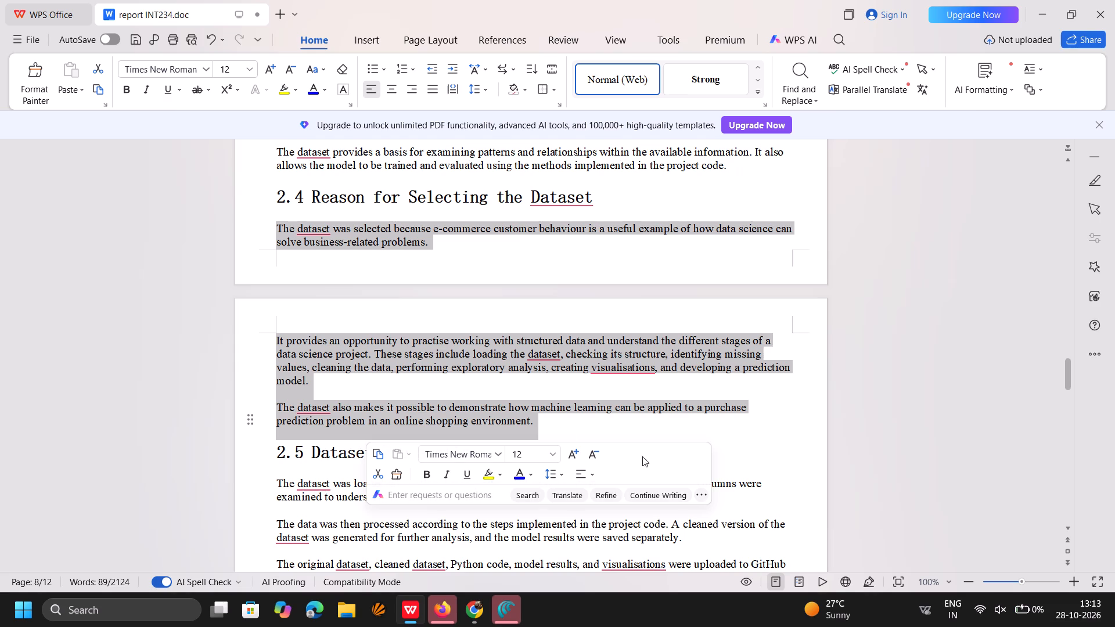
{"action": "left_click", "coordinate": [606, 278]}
Apply the Normal (Web) style to the 2.5 Dataset Preparation heading together with its three body paragraphs and clear the selection.
{"action": "scroll", "coordinate": [606, 278], "scroll_direction": "down", "scroll_amount": 5}
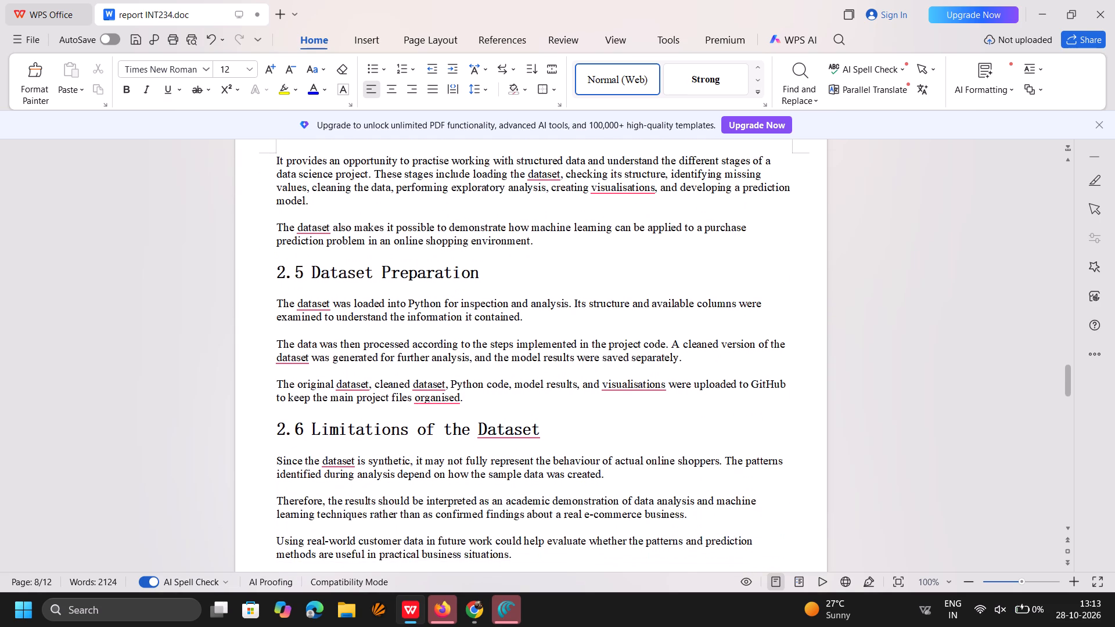
{"action": "scroll", "coordinate": [606, 278], "scroll_direction": "down", "scroll_amount": 1}
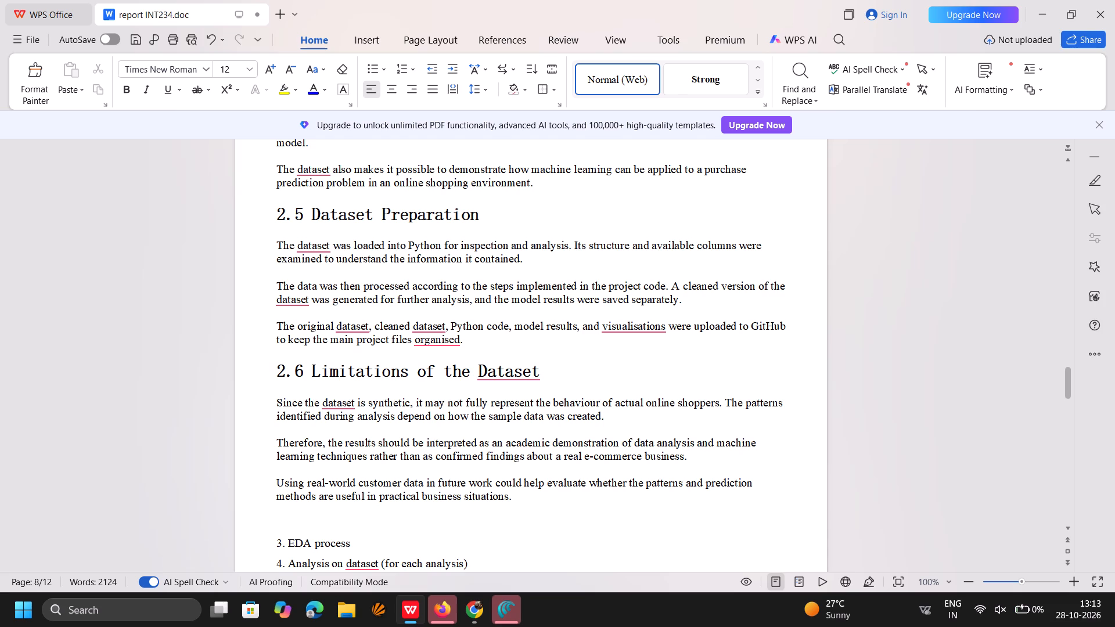
{"action": "left_click_drag", "start_coordinate": [275, 236], "coordinate": [484, 342]}
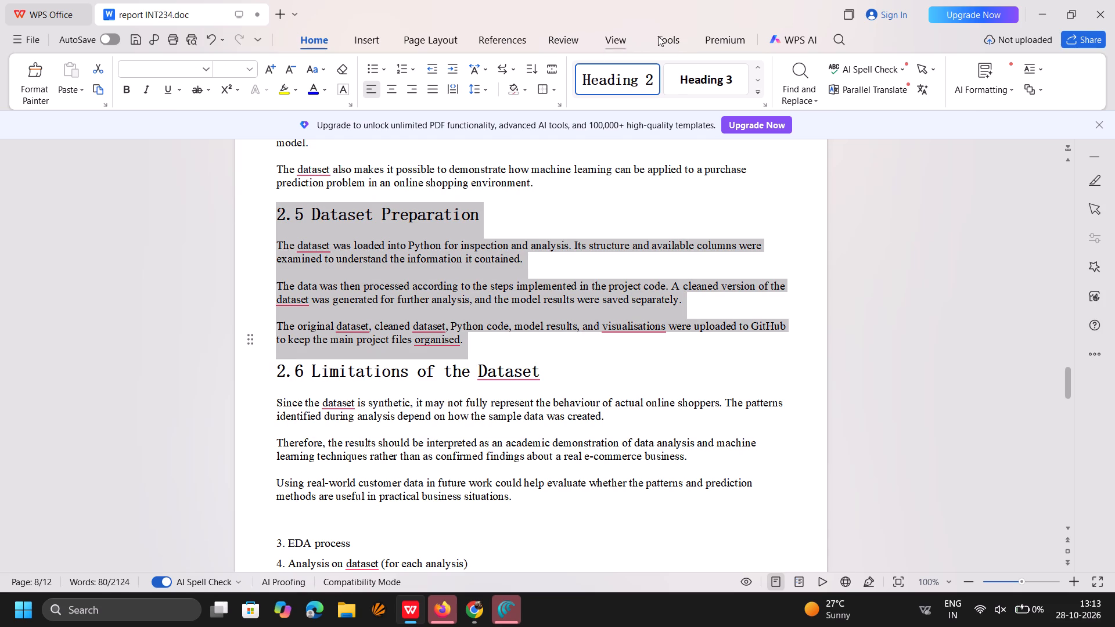
{"action": "left_click", "coordinate": [758, 82]}
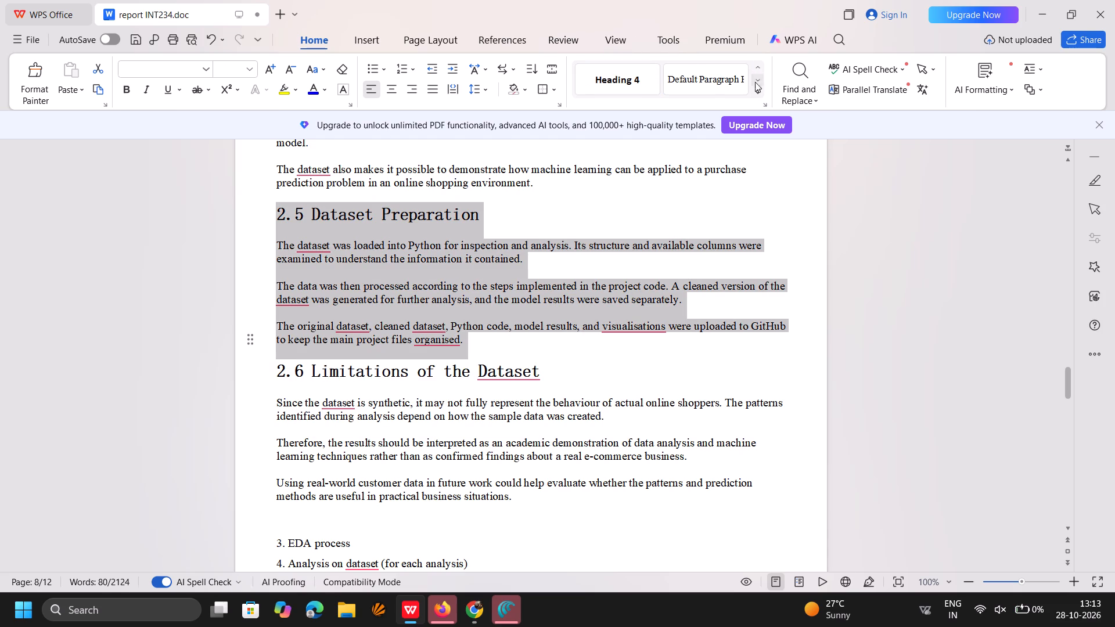
{"action": "left_click", "coordinate": [760, 82]}
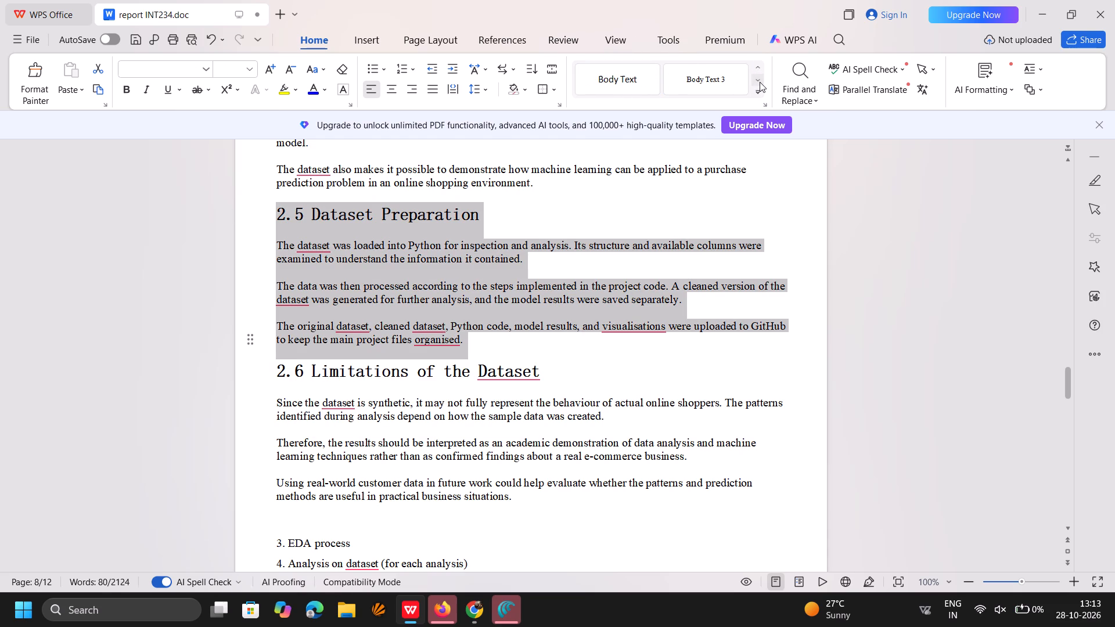
{"action": "left_click", "coordinate": [760, 82]}
{"action": "left_click", "coordinate": [760, 82]}
{"action": "left_click", "coordinate": [760, 82]}
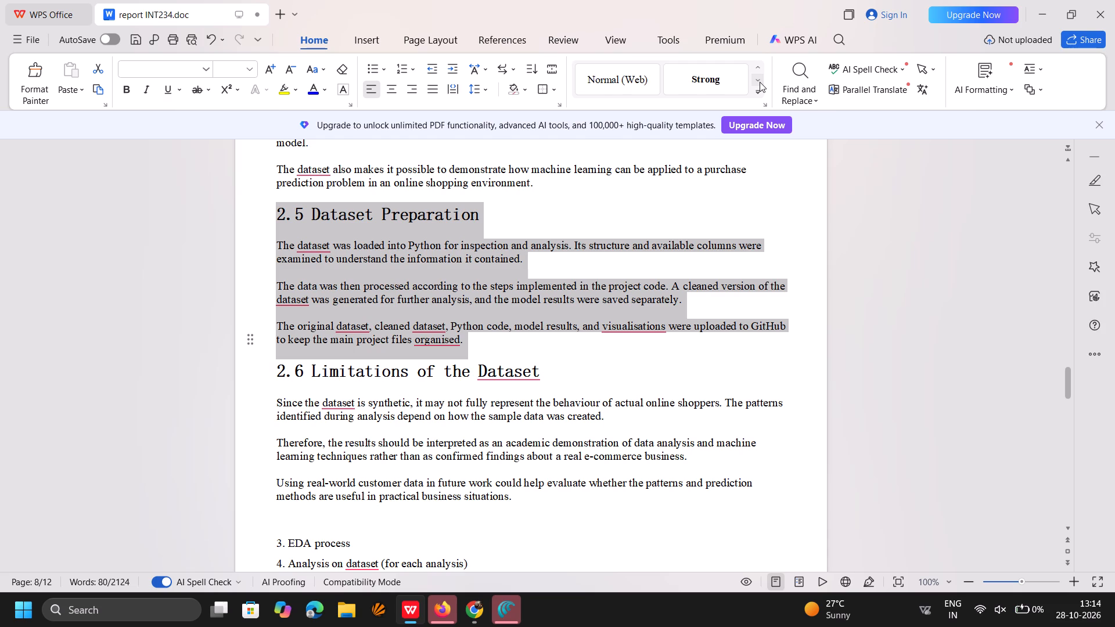
{"action": "left_click", "coordinate": [621, 89]}
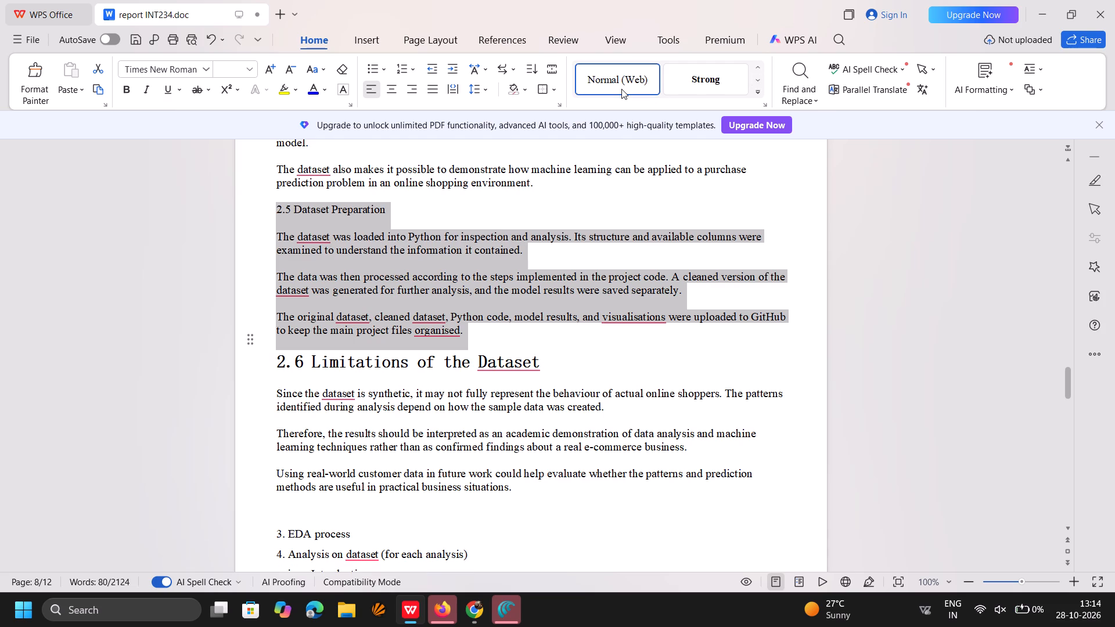
{"action": "left_click", "coordinate": [592, 206]}
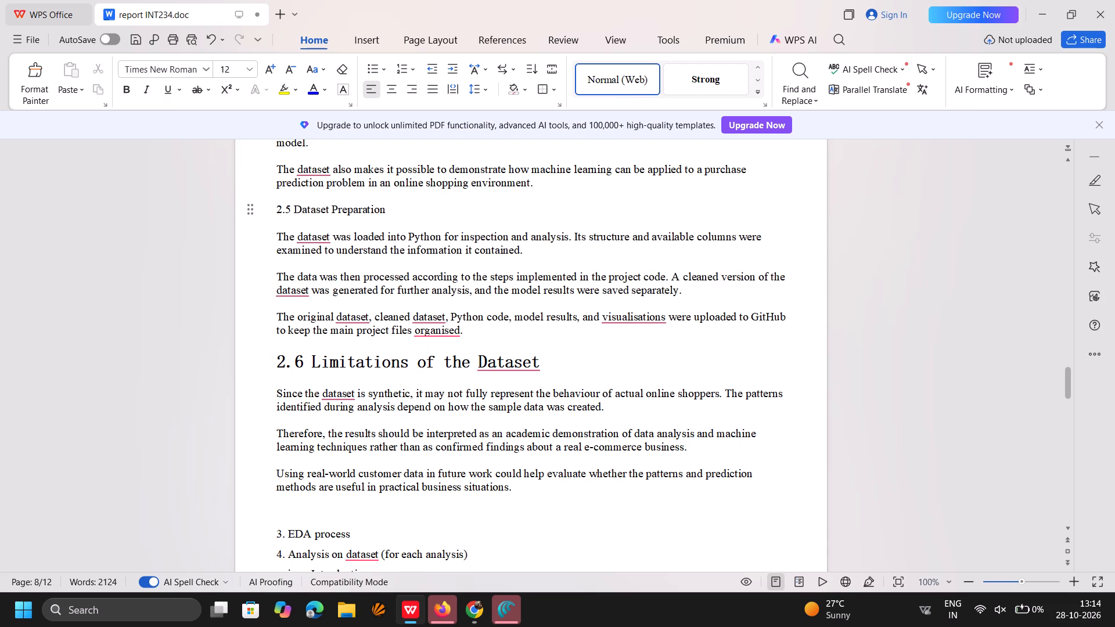
Apply the Strong style to the 2.5 Dataset Preparation heading line and clear the selection.
{"action": "left_click_drag", "start_coordinate": [275, 205], "coordinate": [389, 214]}
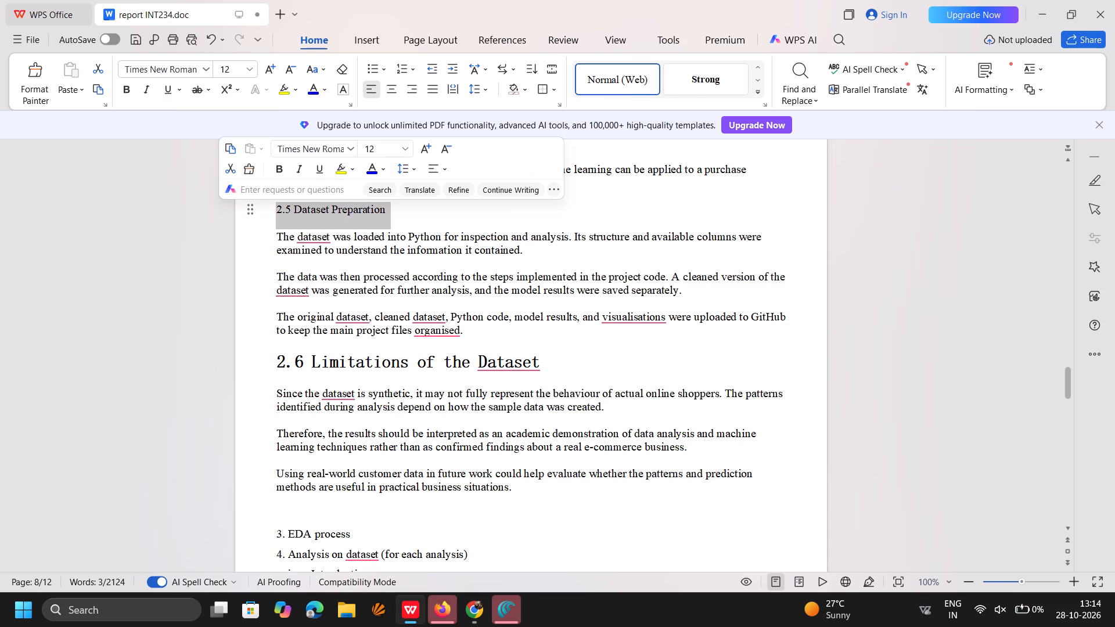
{"action": "left_click", "coordinate": [711, 81]}
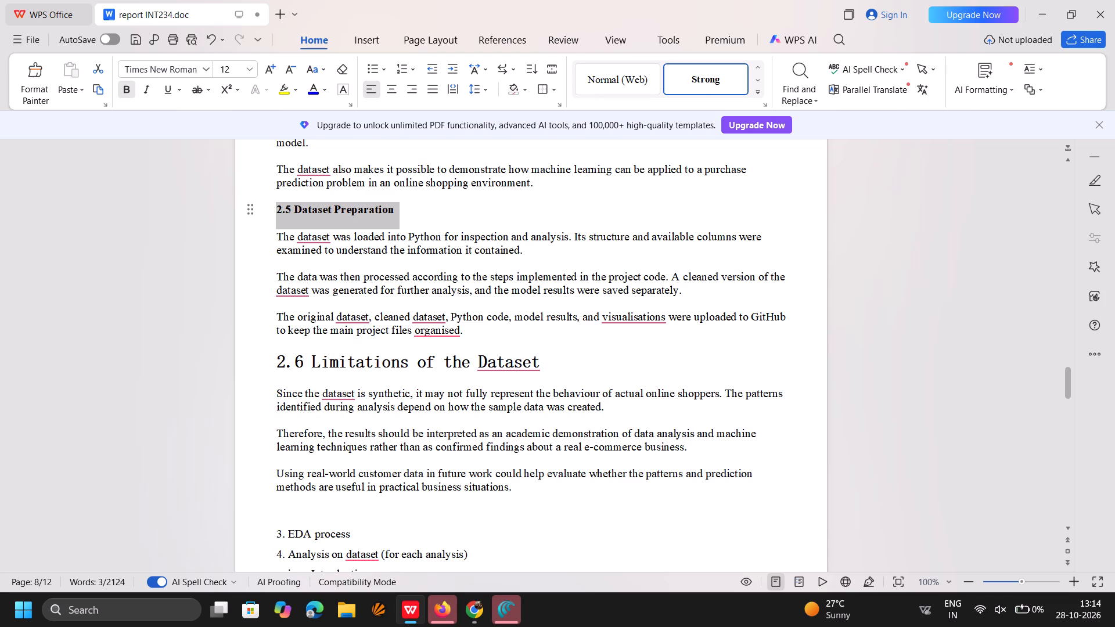
{"action": "scroll", "coordinate": [573, 230], "scroll_direction": "down", "scroll_amount": 2}
{"action": "left_click", "coordinate": [578, 262]}
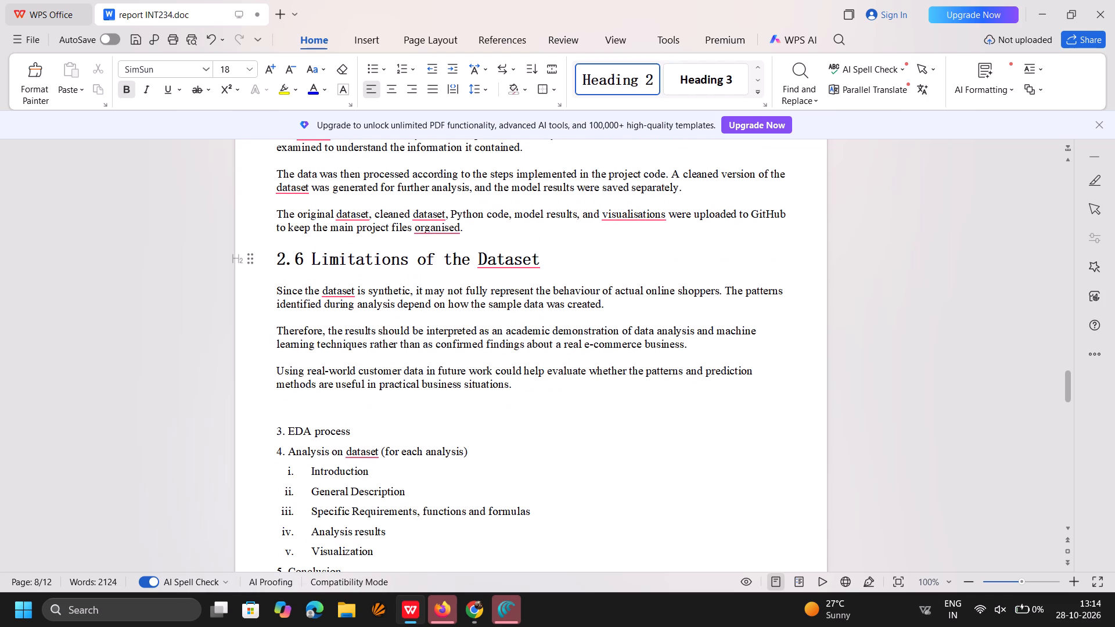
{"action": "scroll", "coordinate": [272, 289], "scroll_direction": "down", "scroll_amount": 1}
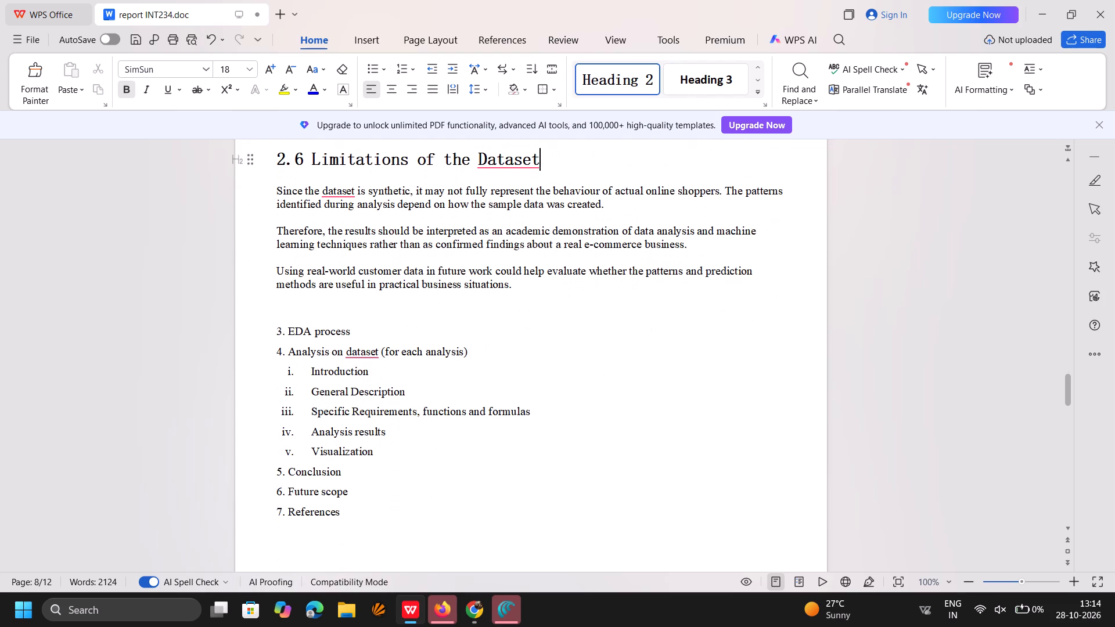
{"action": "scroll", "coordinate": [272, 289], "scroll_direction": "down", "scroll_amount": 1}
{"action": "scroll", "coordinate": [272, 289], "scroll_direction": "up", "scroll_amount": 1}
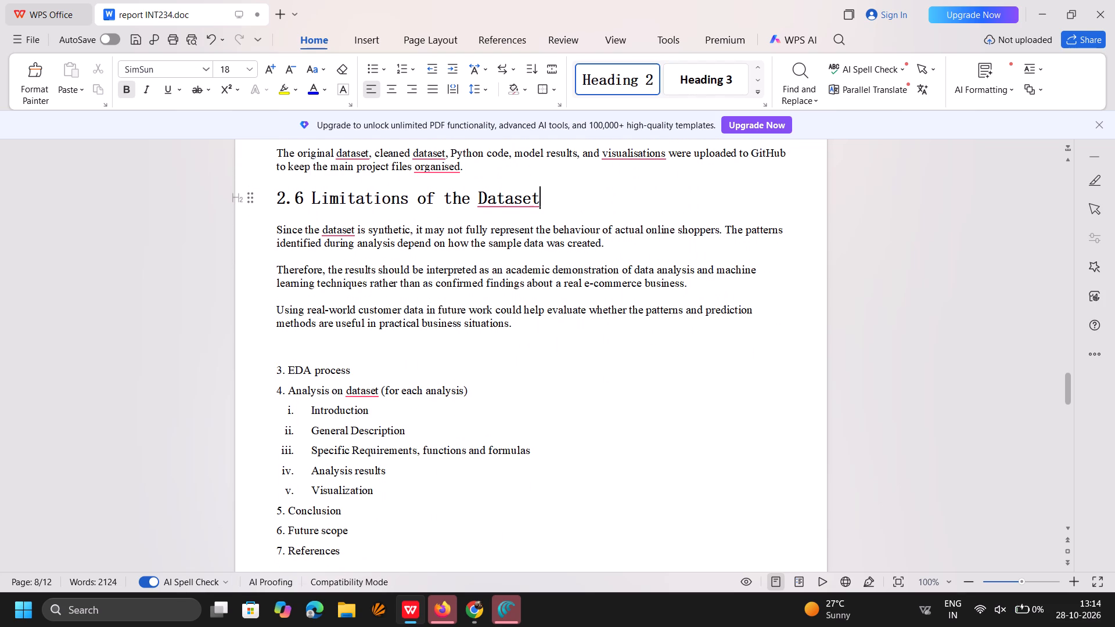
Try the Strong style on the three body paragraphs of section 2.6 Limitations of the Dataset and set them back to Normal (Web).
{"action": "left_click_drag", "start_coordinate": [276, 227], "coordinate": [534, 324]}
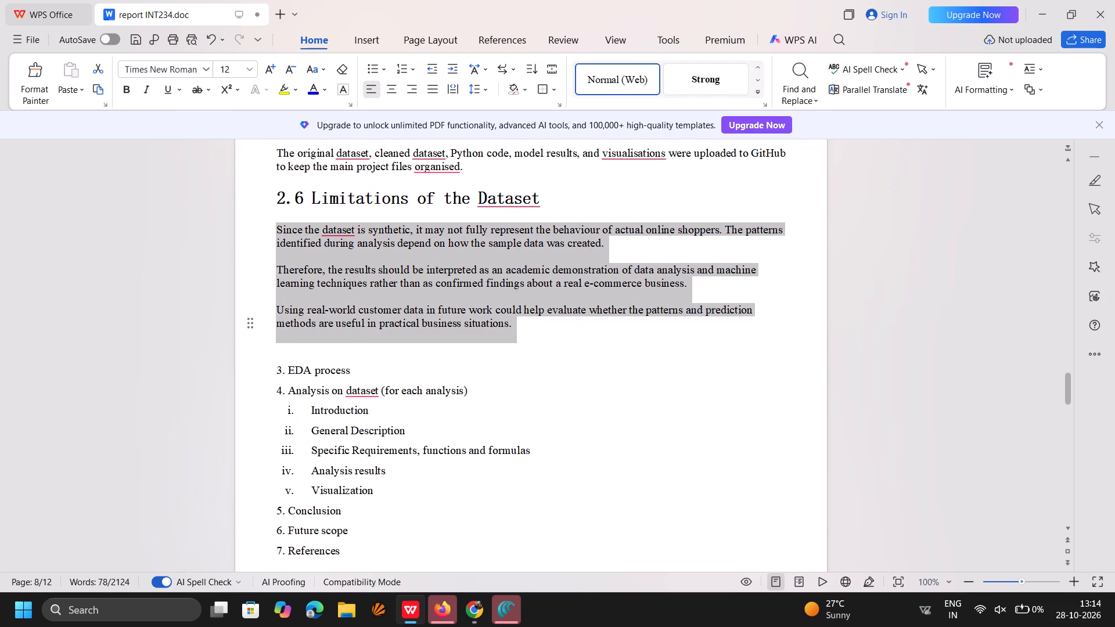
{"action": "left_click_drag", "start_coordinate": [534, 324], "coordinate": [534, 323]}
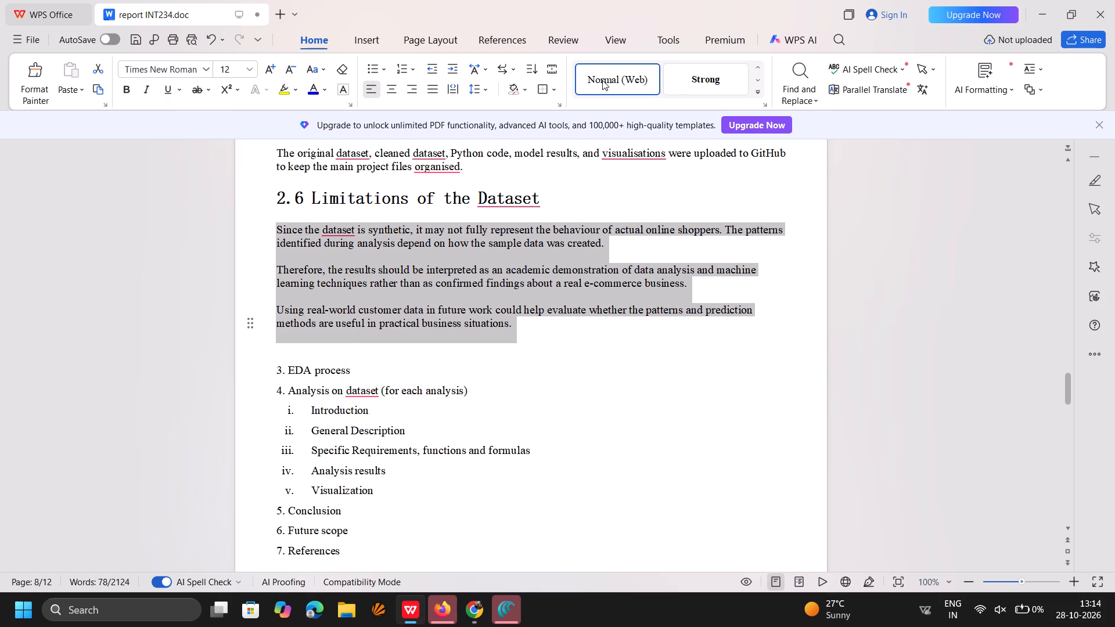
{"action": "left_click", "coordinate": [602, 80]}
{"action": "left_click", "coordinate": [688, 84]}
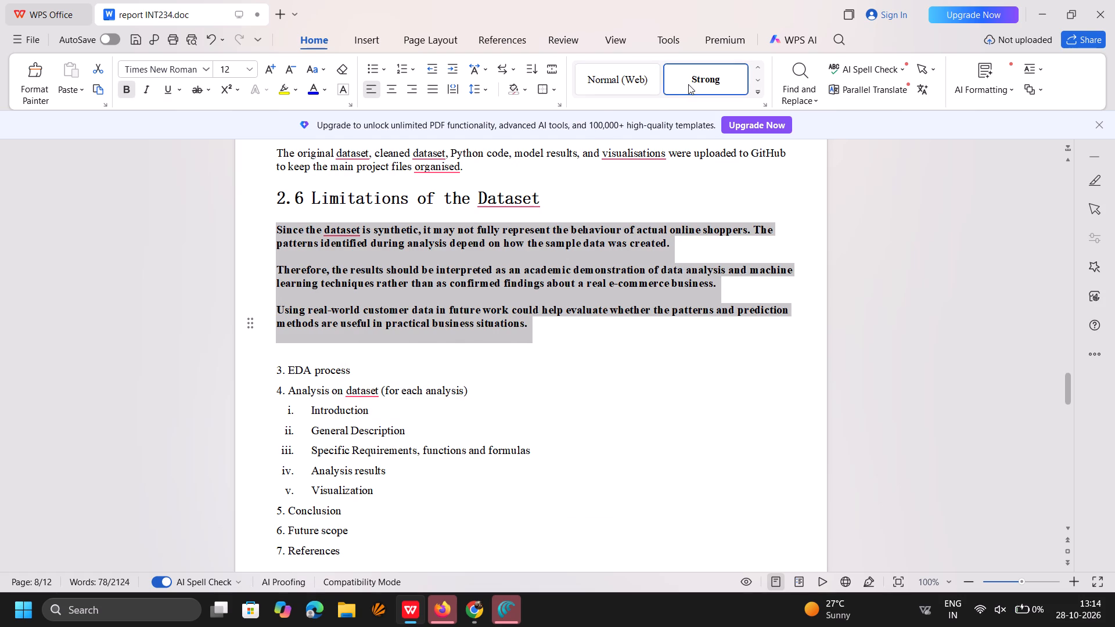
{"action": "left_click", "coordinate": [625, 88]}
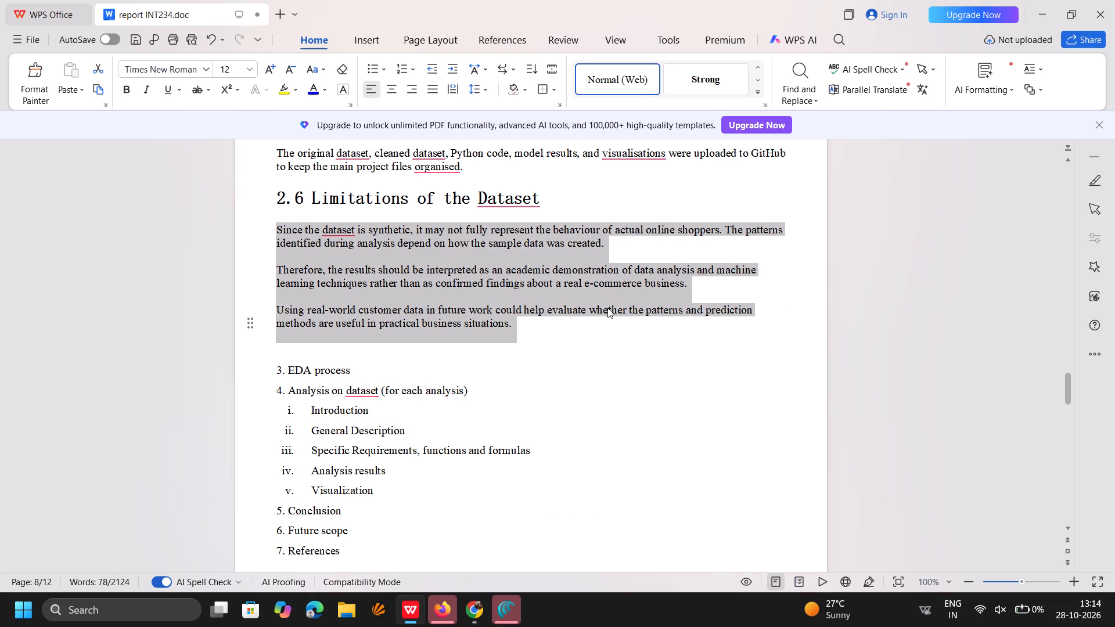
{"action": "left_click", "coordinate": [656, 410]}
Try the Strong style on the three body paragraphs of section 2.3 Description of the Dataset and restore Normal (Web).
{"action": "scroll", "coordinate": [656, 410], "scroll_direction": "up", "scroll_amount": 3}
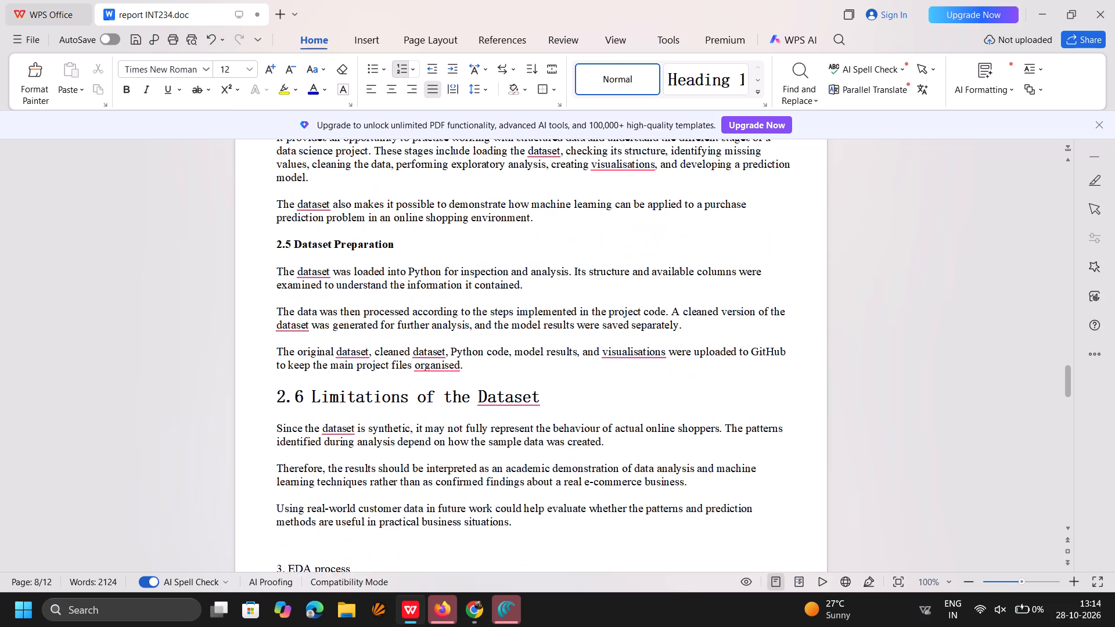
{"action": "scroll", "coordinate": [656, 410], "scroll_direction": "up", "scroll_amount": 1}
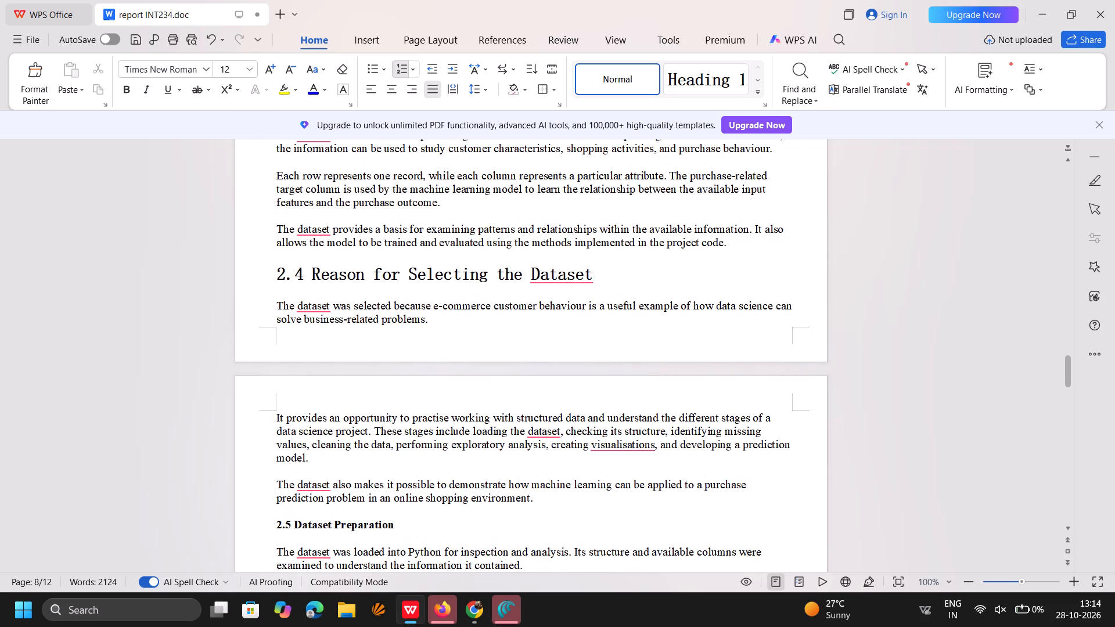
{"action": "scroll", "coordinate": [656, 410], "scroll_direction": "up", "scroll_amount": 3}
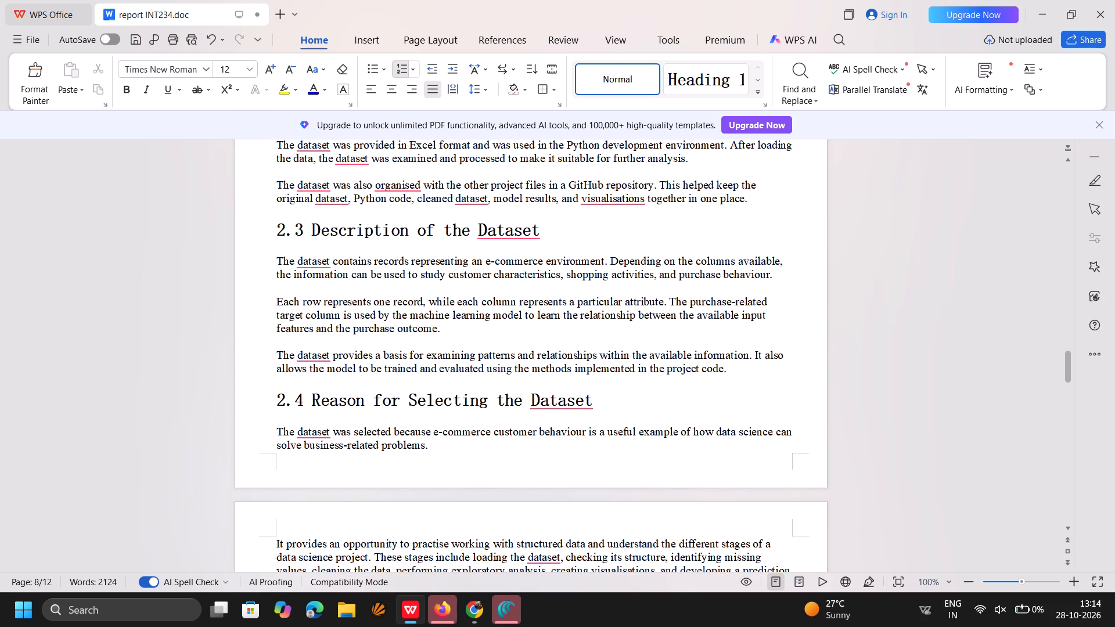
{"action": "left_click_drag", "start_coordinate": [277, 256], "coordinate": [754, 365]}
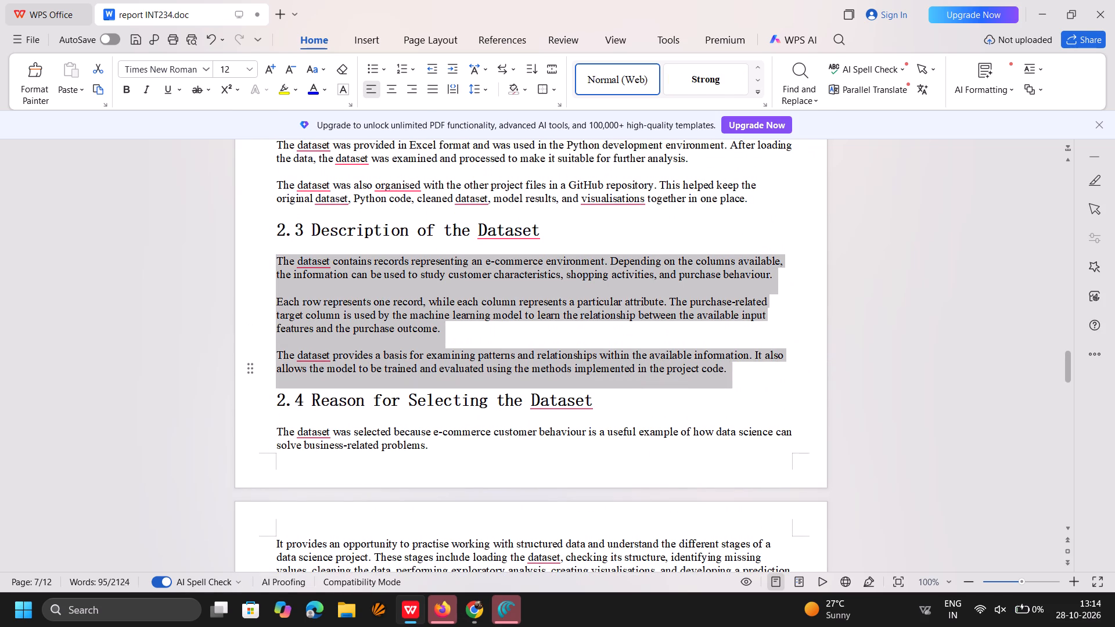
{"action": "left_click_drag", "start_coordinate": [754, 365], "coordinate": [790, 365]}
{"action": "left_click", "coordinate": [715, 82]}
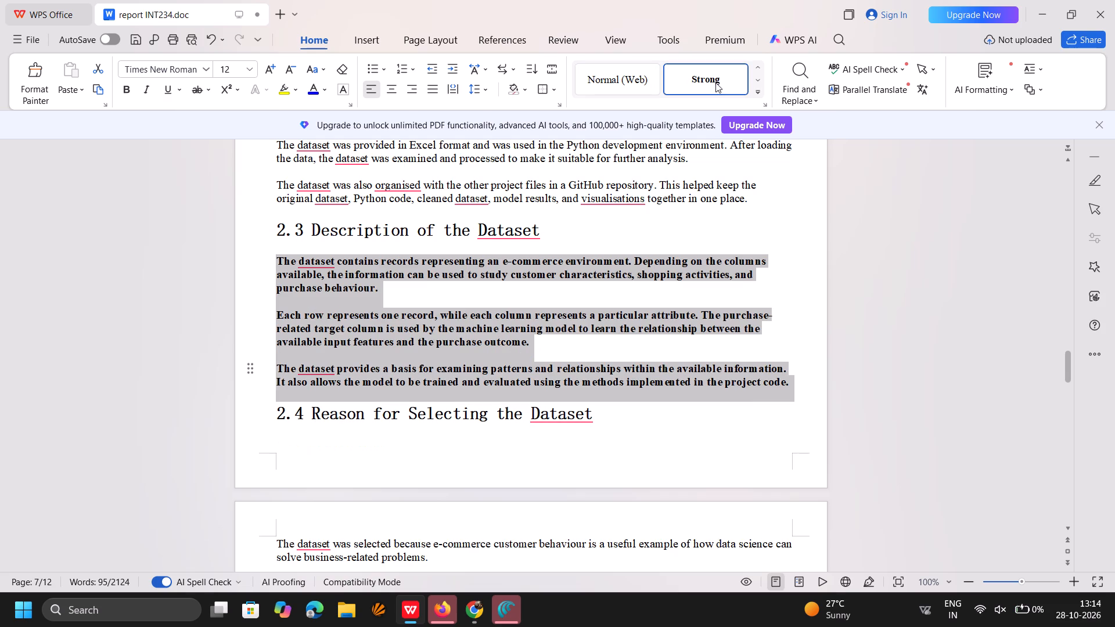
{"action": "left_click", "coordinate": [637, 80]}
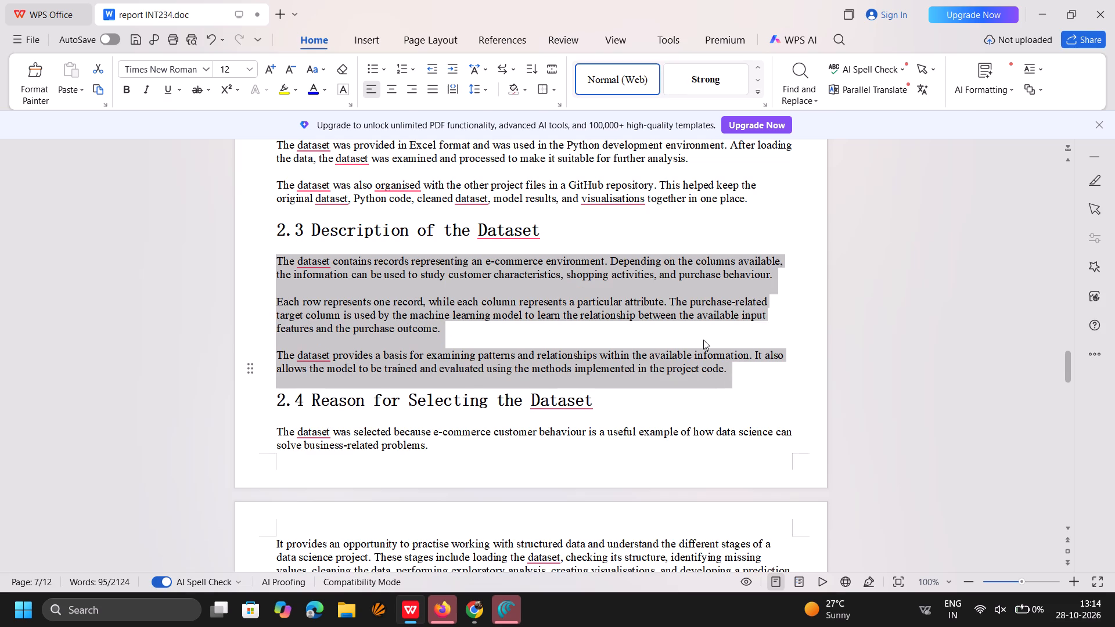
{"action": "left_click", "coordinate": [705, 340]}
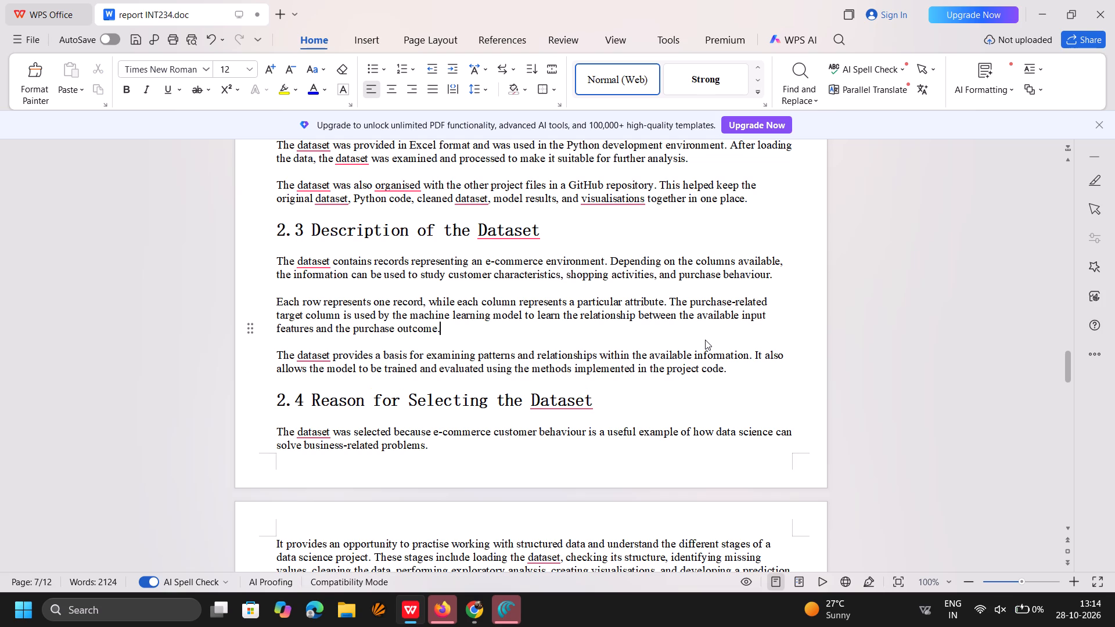
Review the heading and body text formatting from section 2.3 back through section 1 of the report.
{"action": "scroll", "coordinate": [705, 340], "scroll_direction": "up", "scroll_amount": 2}
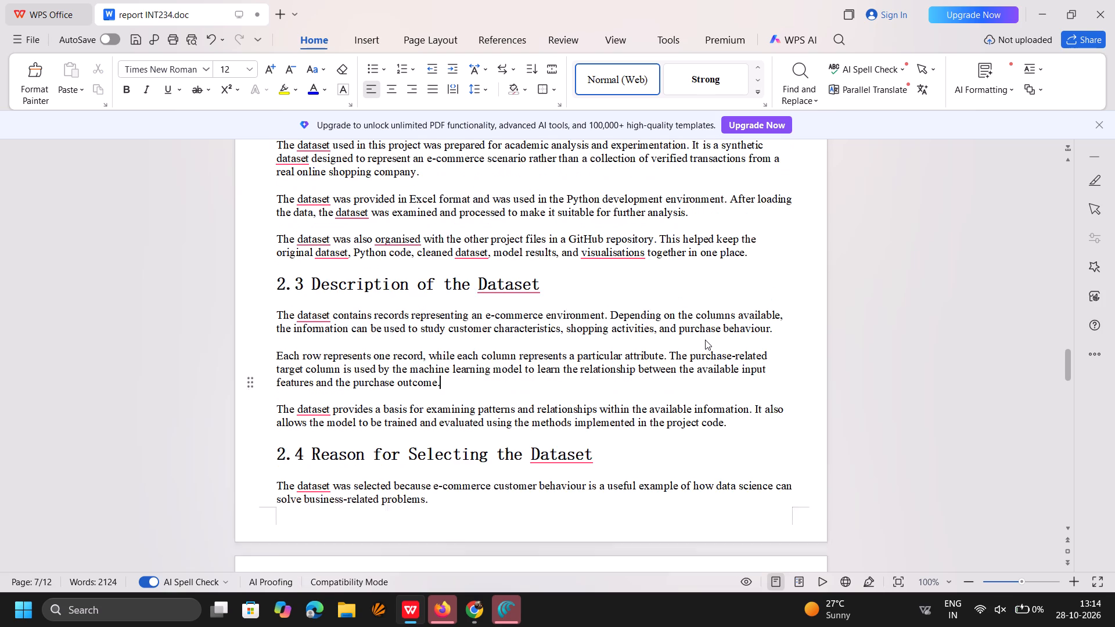
{"action": "scroll", "coordinate": [705, 340], "scroll_direction": "up", "scroll_amount": 3}
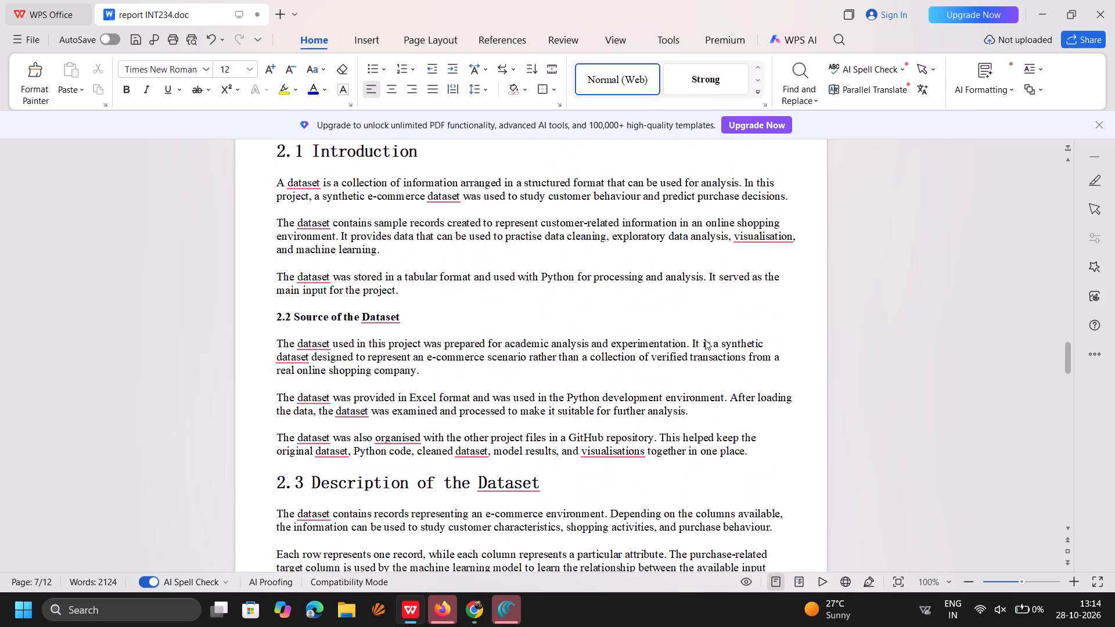
{"action": "scroll", "coordinate": [705, 340], "scroll_direction": "up", "scroll_amount": 3}
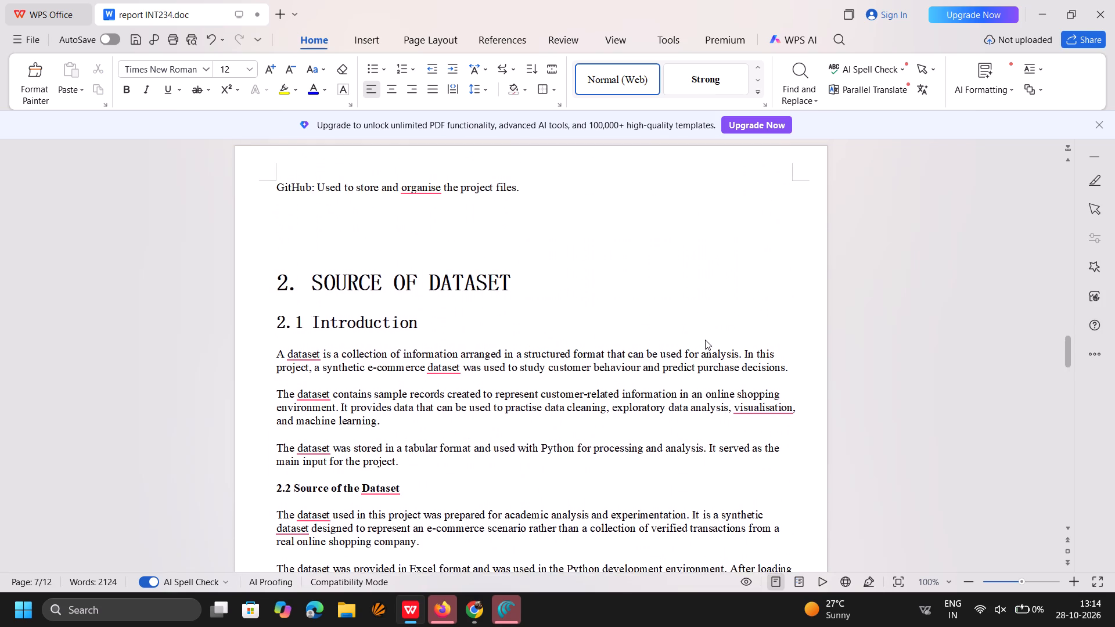
{"action": "scroll", "coordinate": [705, 340], "scroll_direction": "up", "scroll_amount": 4}
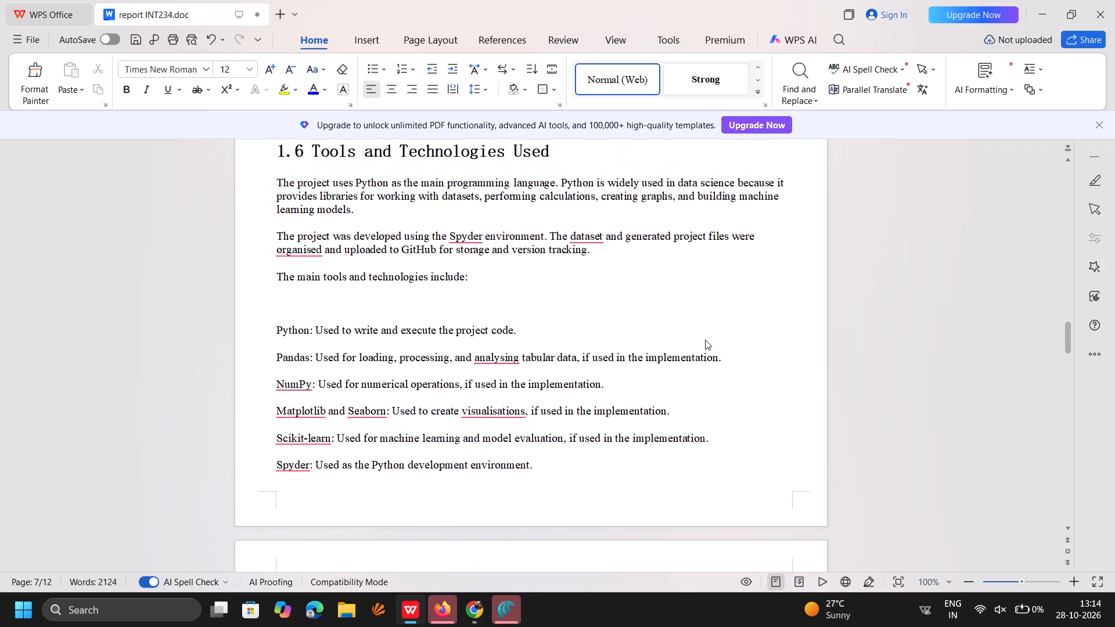
{"action": "scroll", "coordinate": [705, 340], "scroll_direction": "up", "scroll_amount": 1}
{"action": "scroll", "coordinate": [705, 340], "scroll_direction": "down", "scroll_amount": 3}
{"action": "scroll", "coordinate": [705, 340], "scroll_direction": "up", "scroll_amount": 1}
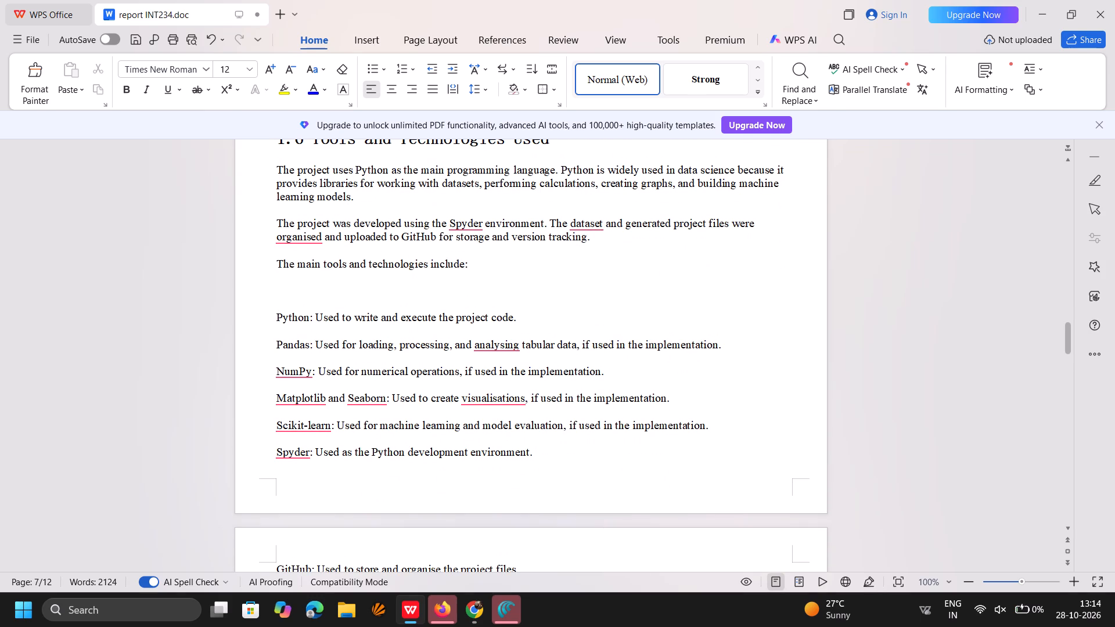
{"action": "scroll", "coordinate": [409, 336], "scroll_direction": "up", "scroll_amount": 4}
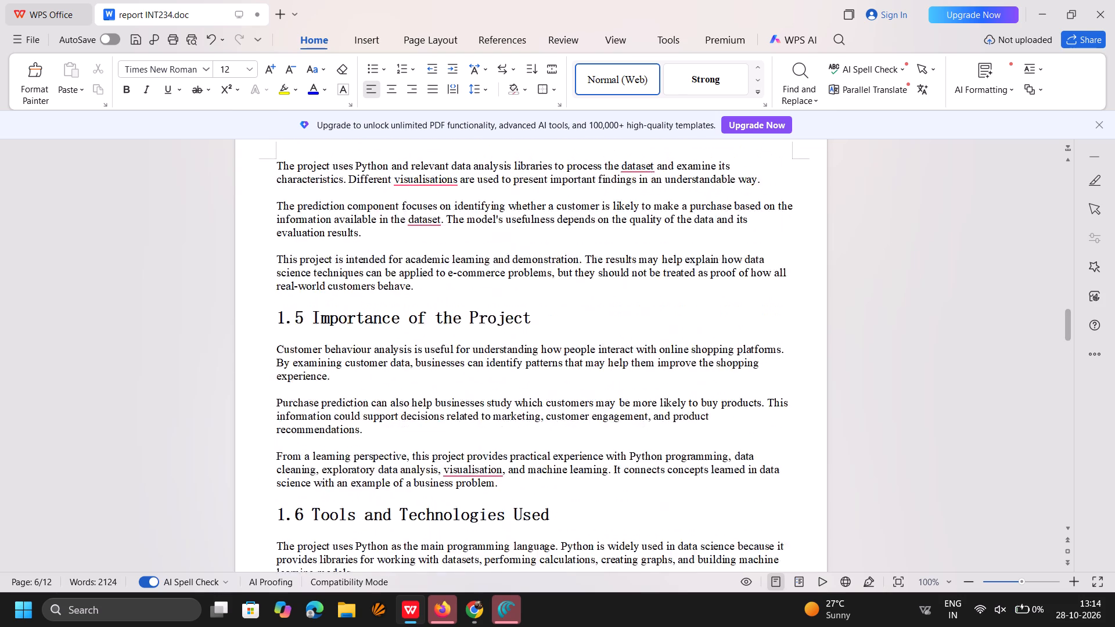
{"action": "scroll", "coordinate": [409, 336], "scroll_direction": "up", "scroll_amount": 1}
Apply the Strong style to the 1.2 Problem Statement heading line and clear the selection.
{"action": "scroll", "coordinate": [409, 336], "scroll_direction": "down", "scroll_amount": 1}
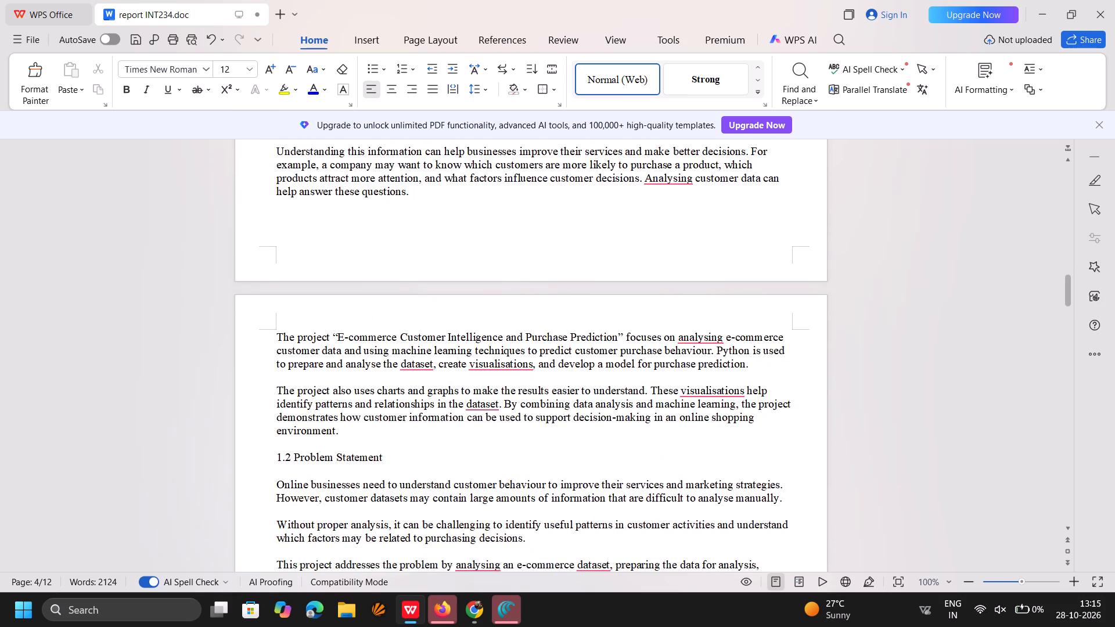
{"action": "scroll", "coordinate": [409, 336], "scroll_direction": "down", "scroll_amount": 5}
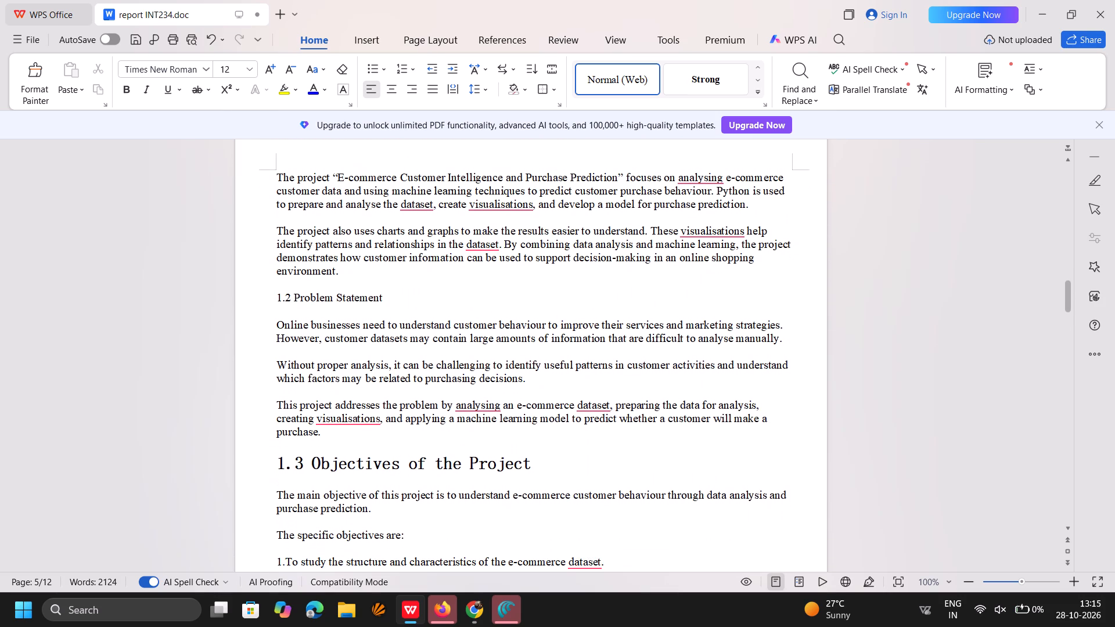
{"action": "scroll", "coordinate": [409, 336], "scroll_direction": "down", "scroll_amount": 1}
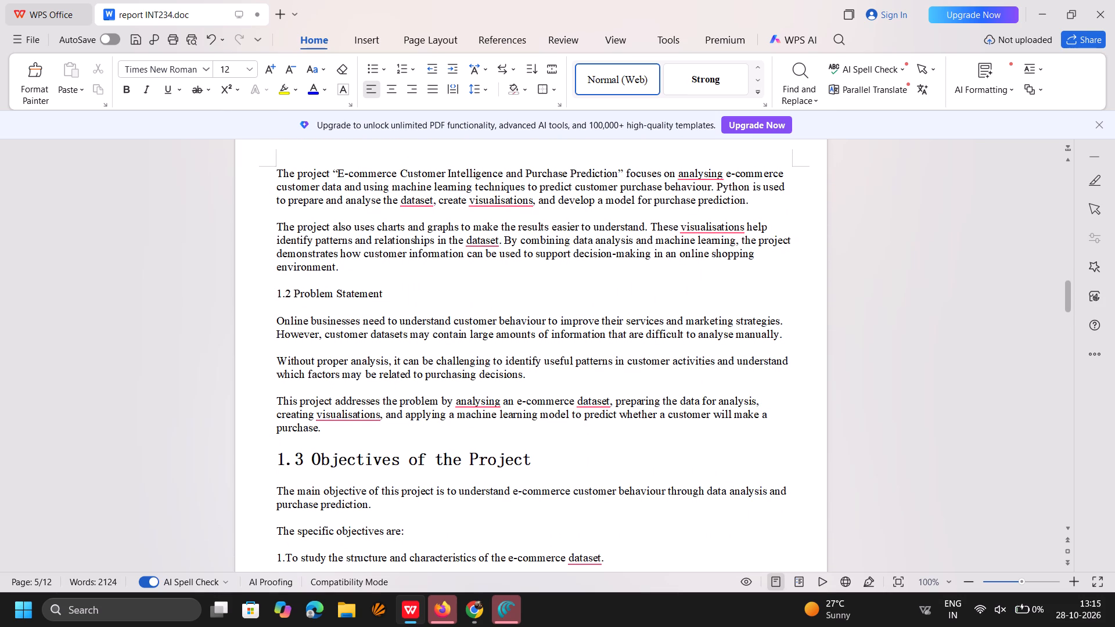
{"action": "left_click_drag", "start_coordinate": [276, 289], "coordinate": [316, 289]}
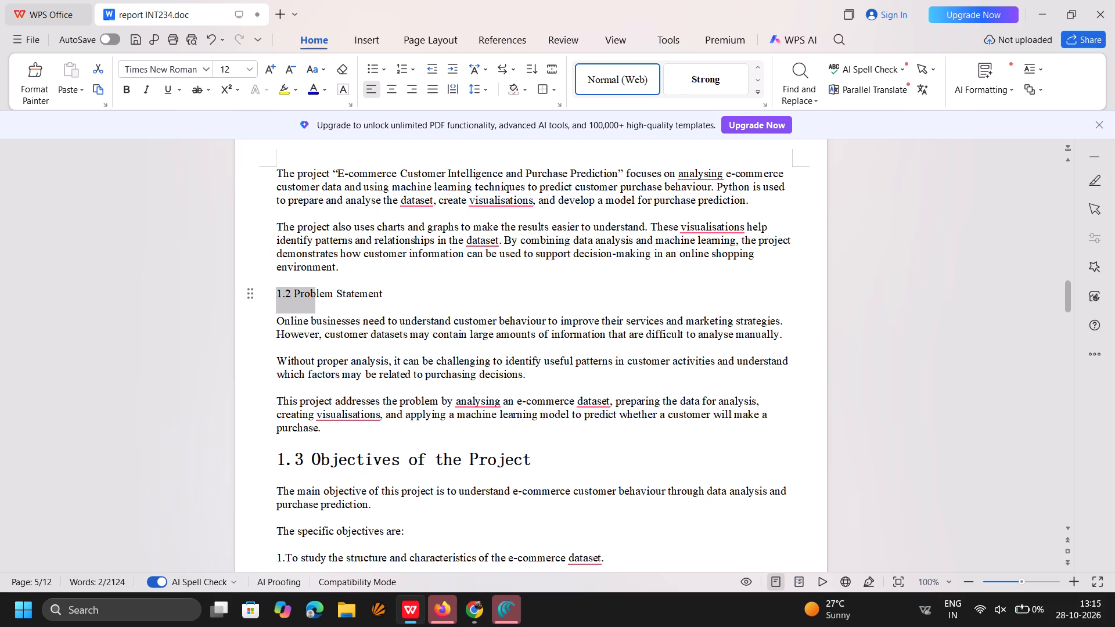
{"action": "left_click_drag", "start_coordinate": [316, 289], "coordinate": [394, 293]}
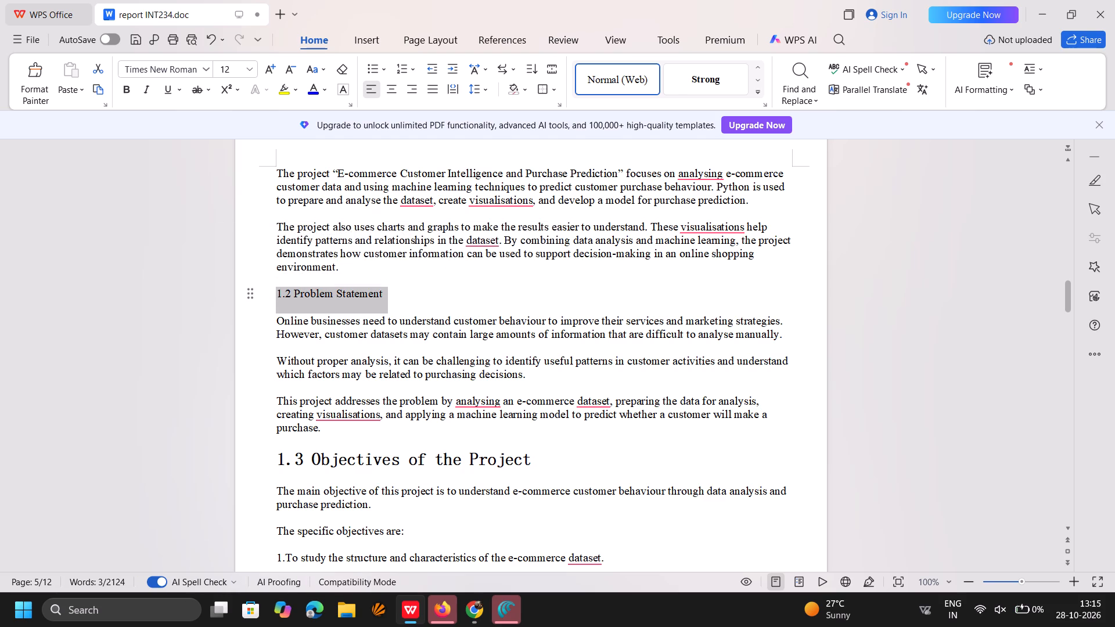
{"action": "left_click", "coordinate": [729, 67]}
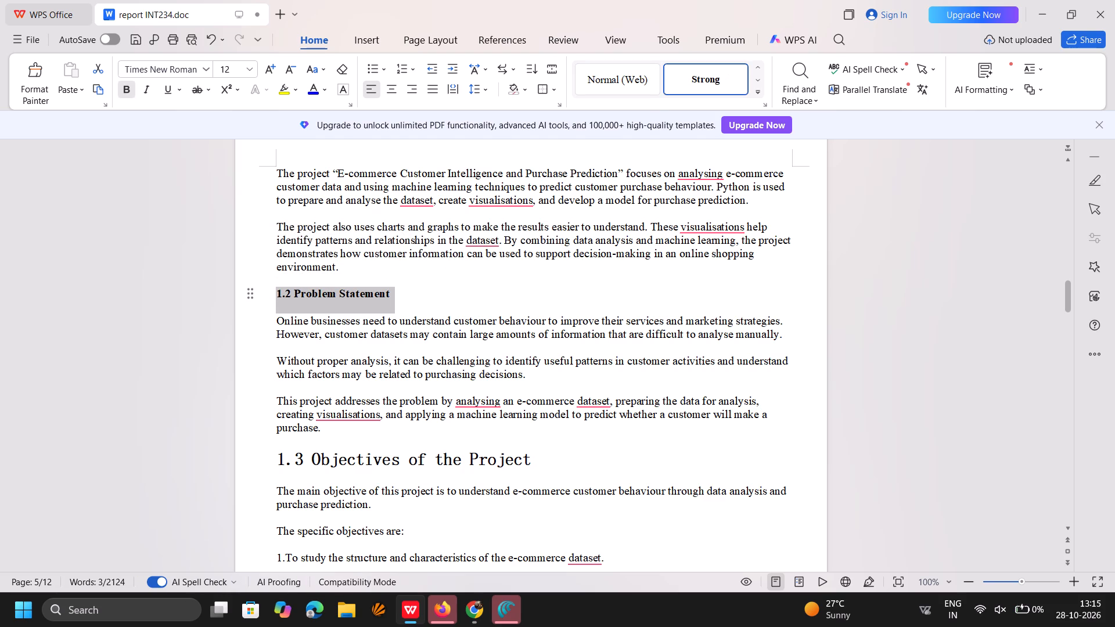
{"action": "left_click", "coordinate": [543, 295]}
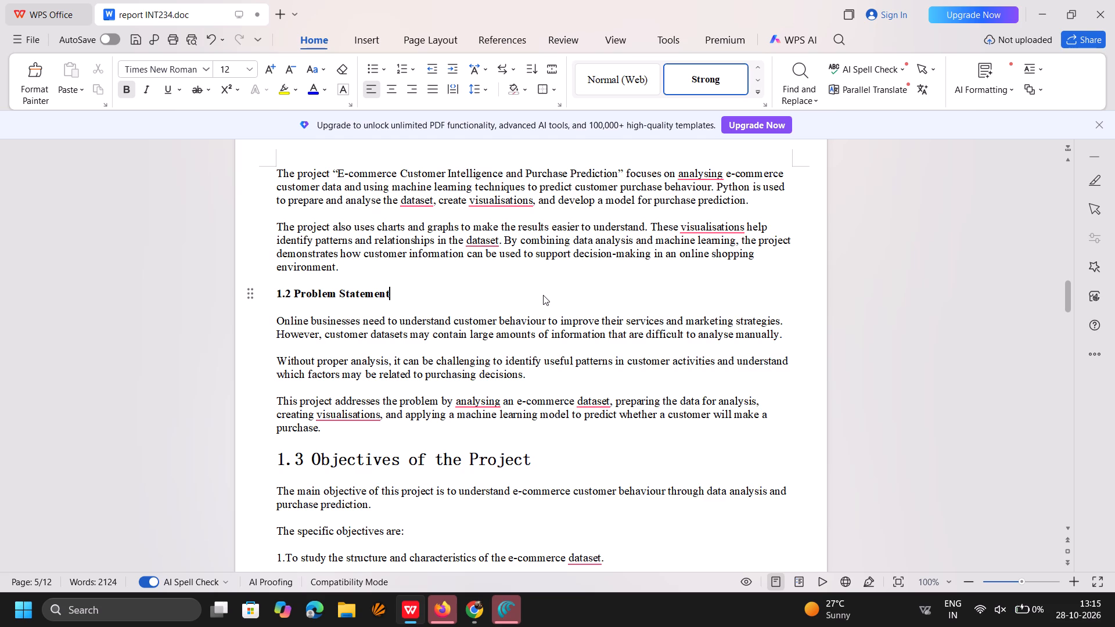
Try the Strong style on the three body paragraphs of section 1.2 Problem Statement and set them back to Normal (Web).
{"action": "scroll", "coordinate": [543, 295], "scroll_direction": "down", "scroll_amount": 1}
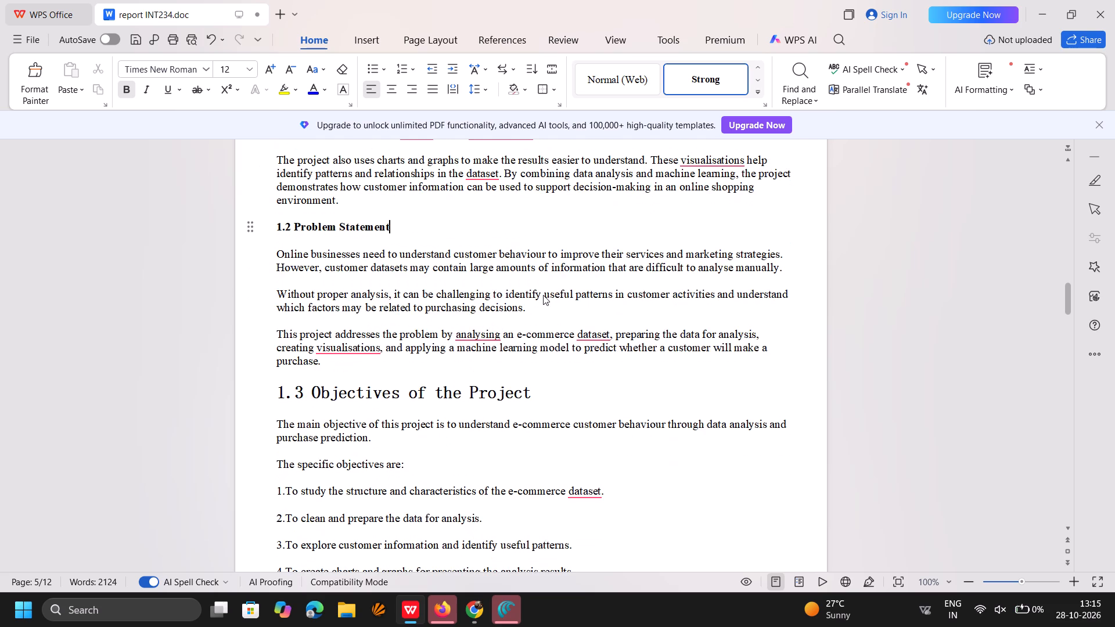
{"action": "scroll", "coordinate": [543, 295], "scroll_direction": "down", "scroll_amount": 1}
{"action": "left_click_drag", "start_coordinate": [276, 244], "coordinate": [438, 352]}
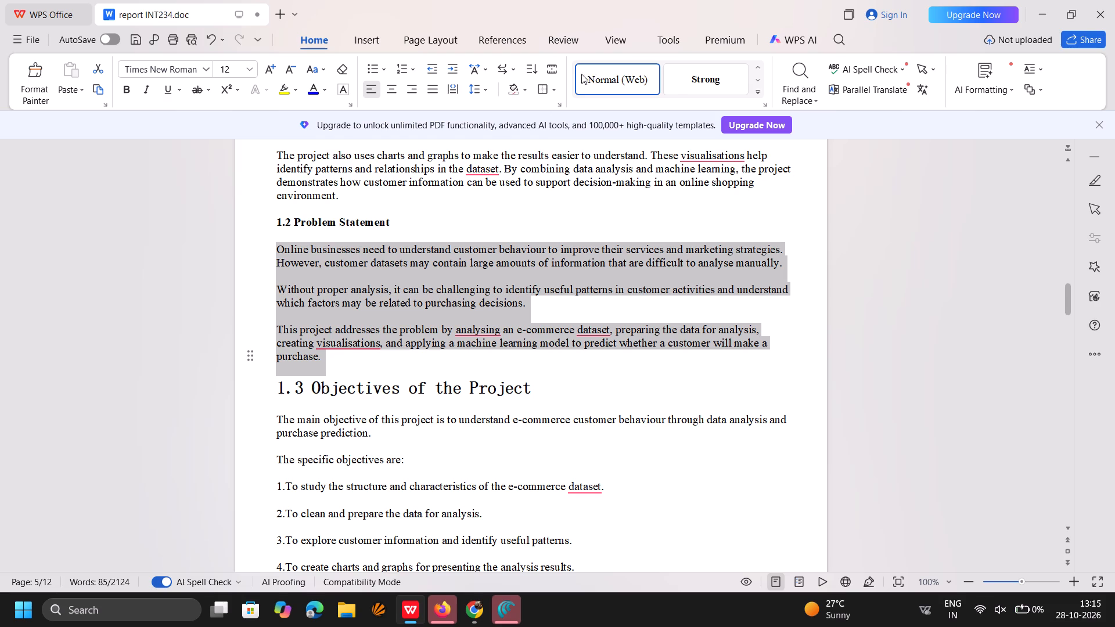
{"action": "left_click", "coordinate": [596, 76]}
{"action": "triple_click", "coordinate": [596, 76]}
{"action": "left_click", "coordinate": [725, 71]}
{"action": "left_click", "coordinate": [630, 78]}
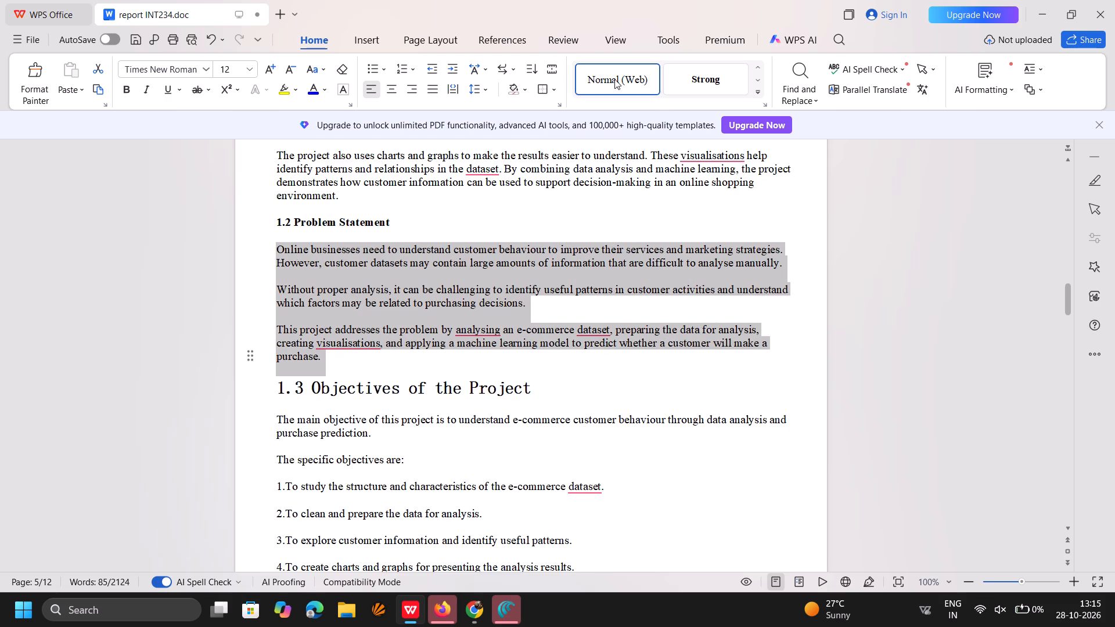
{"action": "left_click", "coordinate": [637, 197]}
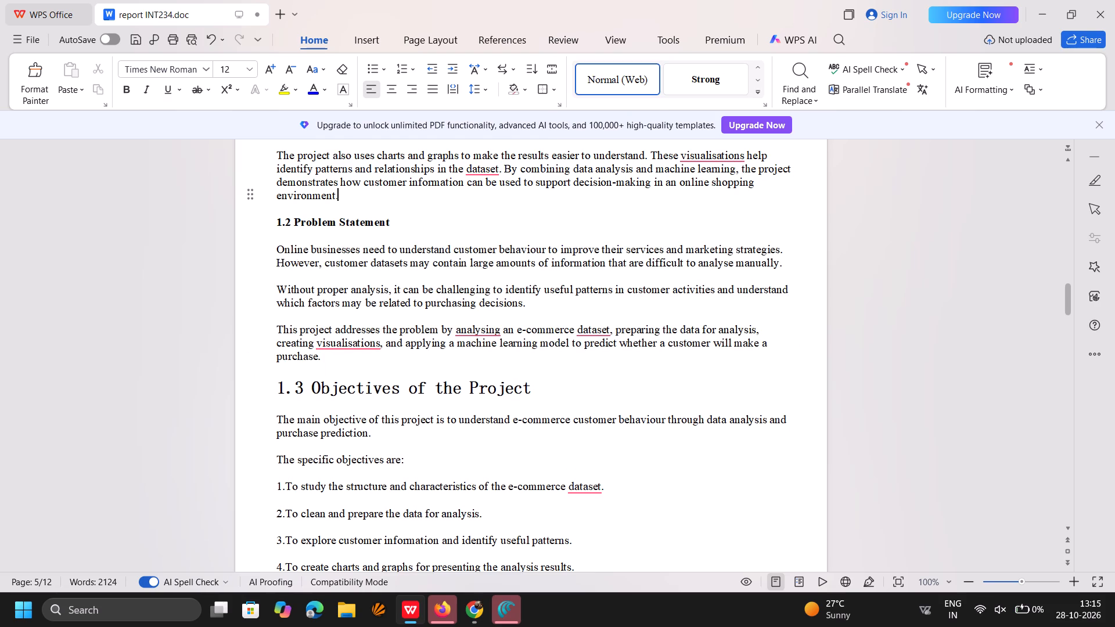
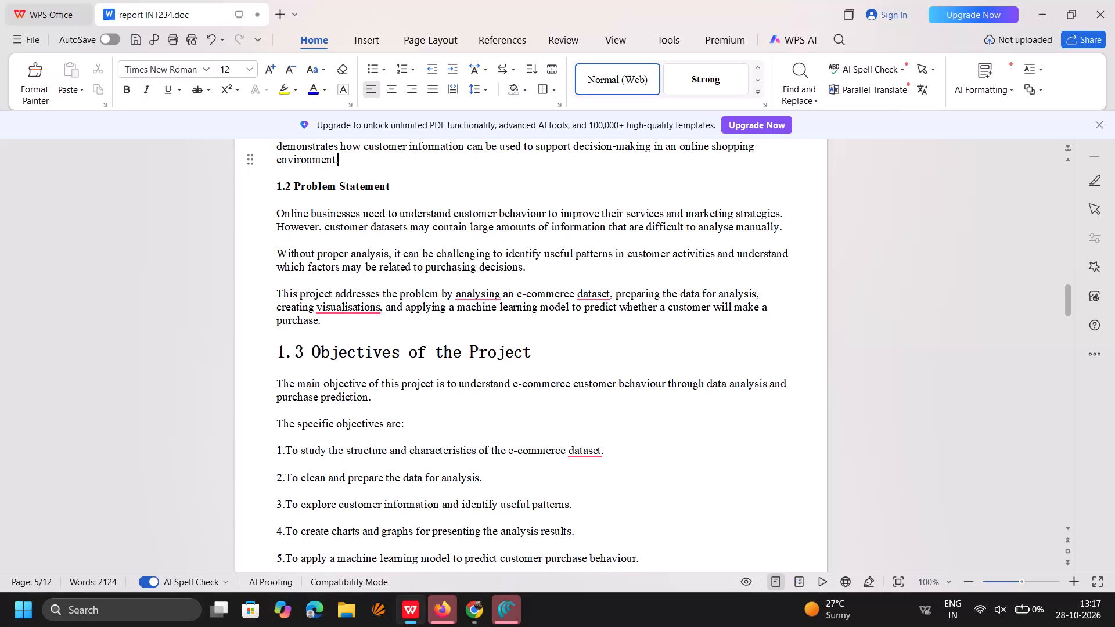
Apply the Normal (Web) style to the three body paragraphs of section 1.2 Problem Statement and clear the selection.
{"action": "scroll", "coordinate": [615, 309], "scroll_direction": "up", "scroll_amount": 2}
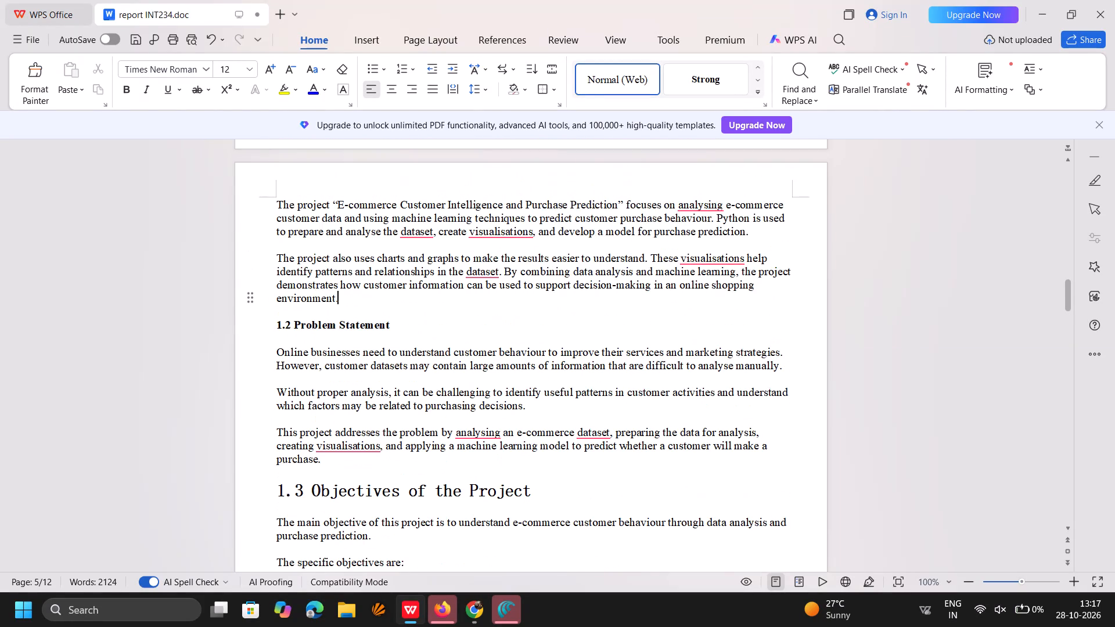
{"action": "scroll", "coordinate": [615, 309], "scroll_direction": "up", "scroll_amount": 1}
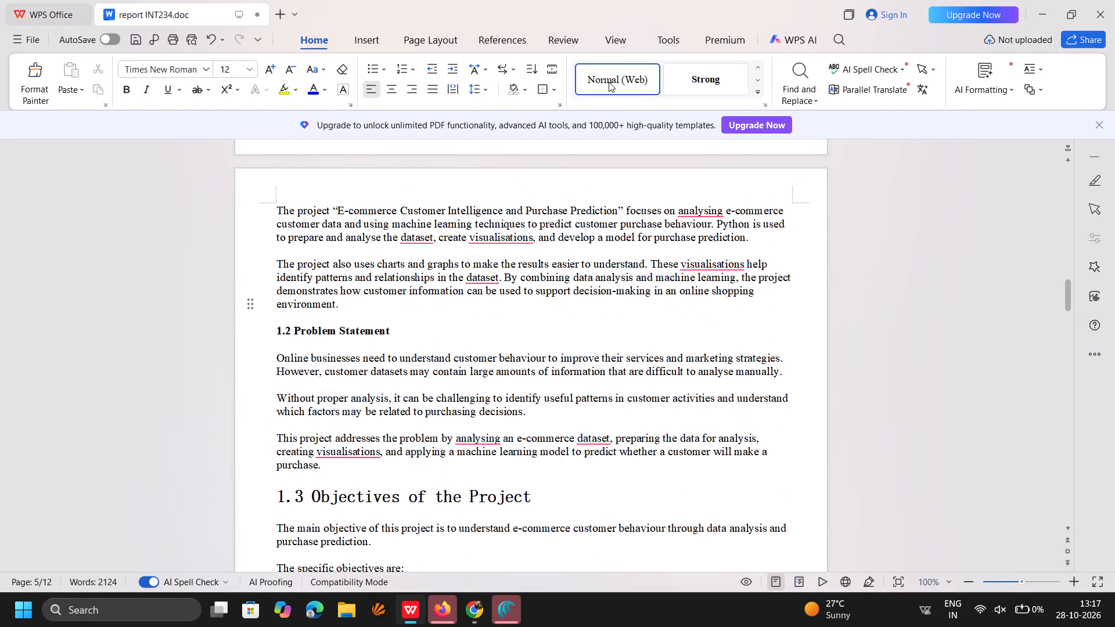
{"action": "left_click", "coordinate": [609, 82]}
{"action": "left_click_drag", "start_coordinate": [272, 358], "coordinate": [454, 455]}
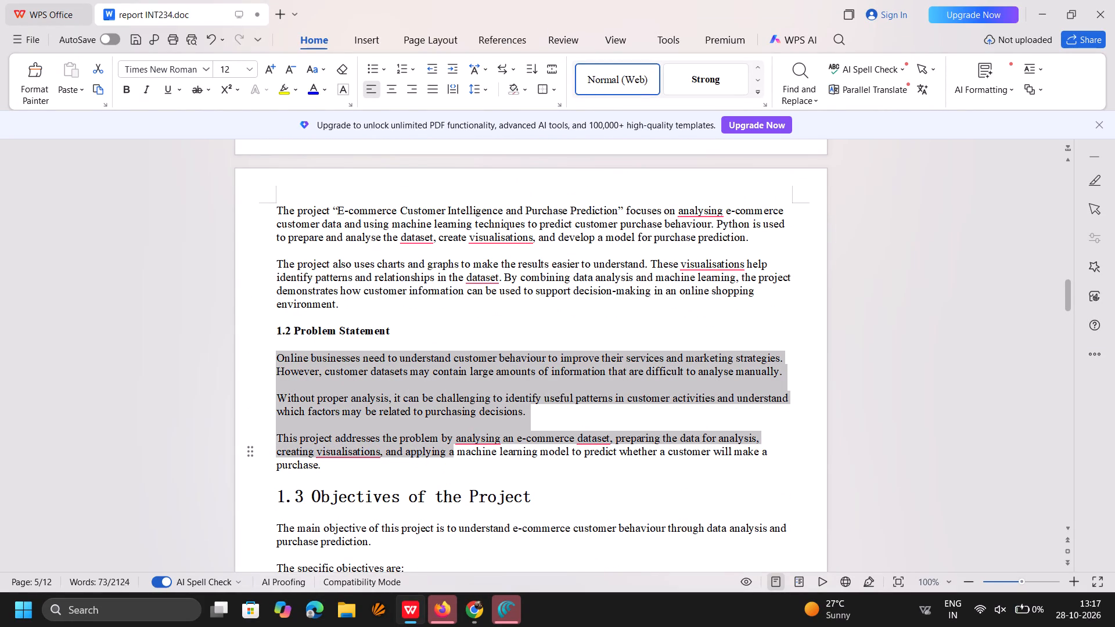
{"action": "left_click_drag", "start_coordinate": [454, 455], "coordinate": [464, 460]}
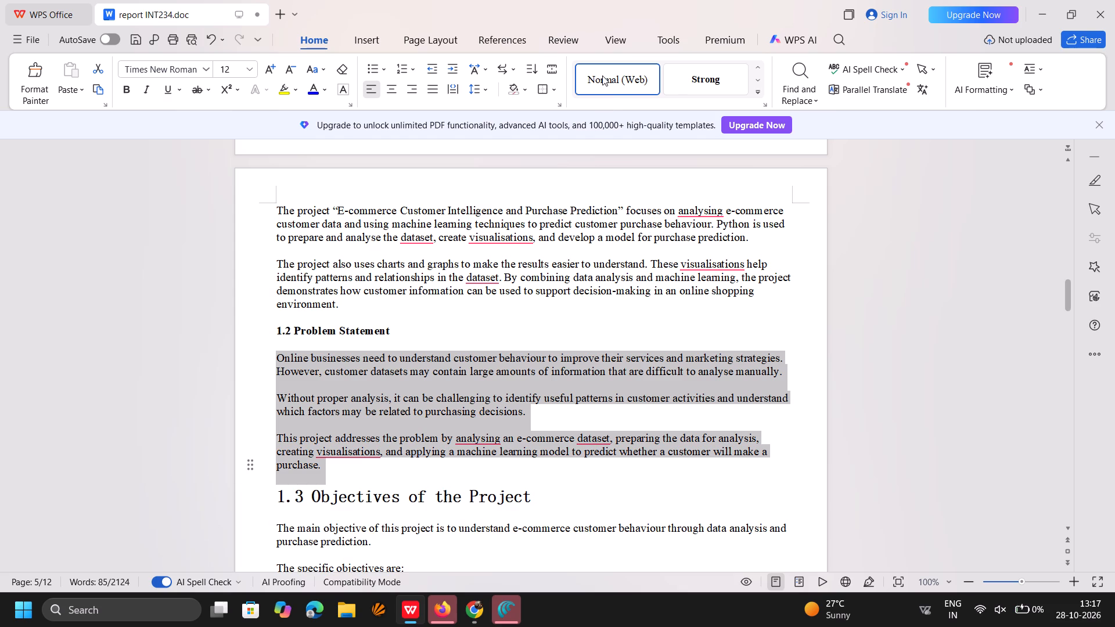
{"action": "left_click", "coordinate": [602, 75]}
{"action": "triple_click", "coordinate": [602, 75]}
{"action": "left_click", "coordinate": [873, 289]}
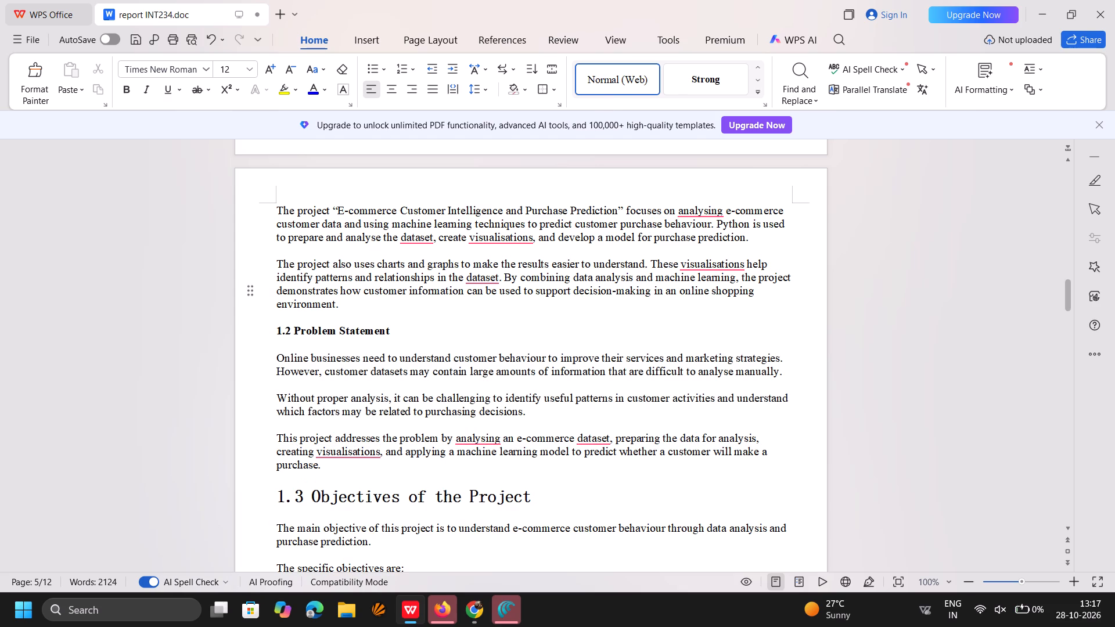
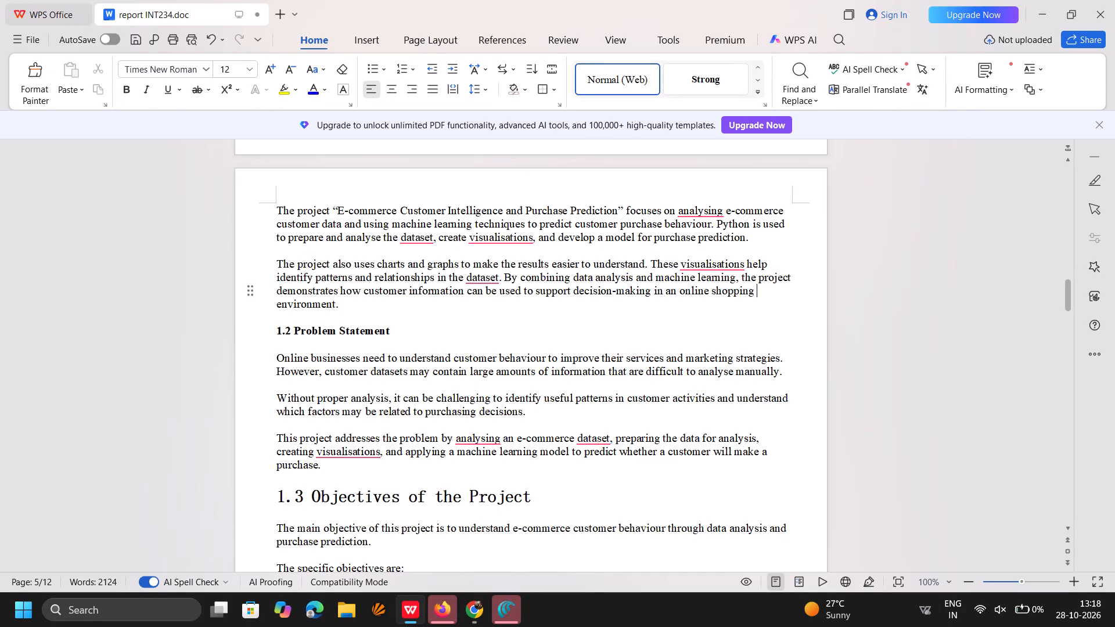
Reapply the Normal (Web) style to the three body paragraphs under 1.2 Problem Statement and clear the selection.
{"action": "scroll", "coordinate": [711, 316], "scroll_direction": "down", "scroll_amount": 3}
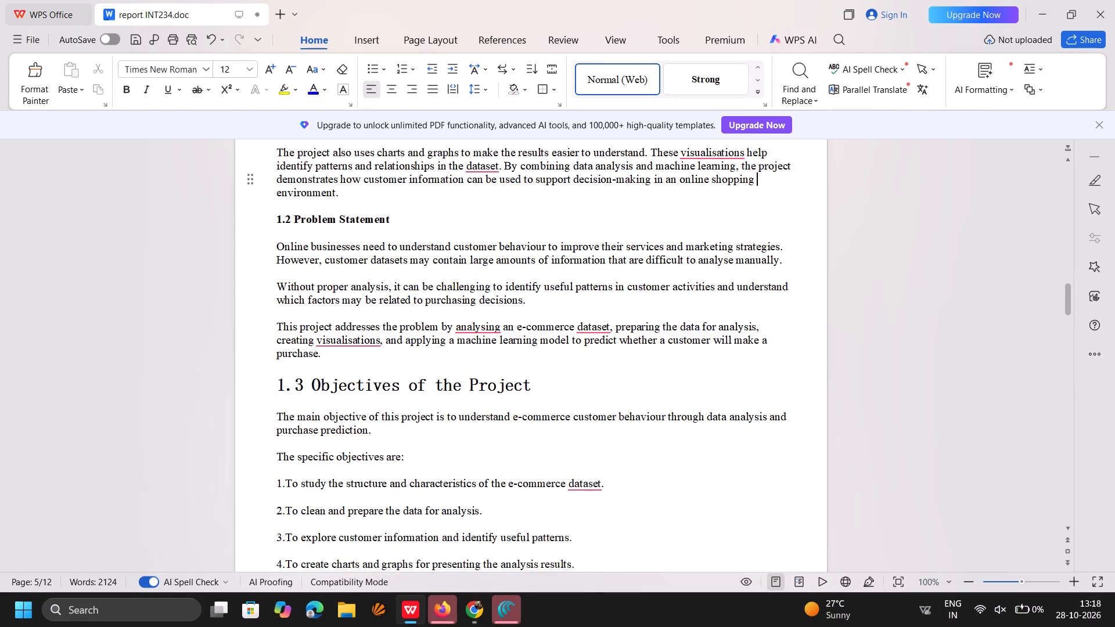
{"action": "scroll", "coordinate": [711, 316], "scroll_direction": "down", "scroll_amount": 9}
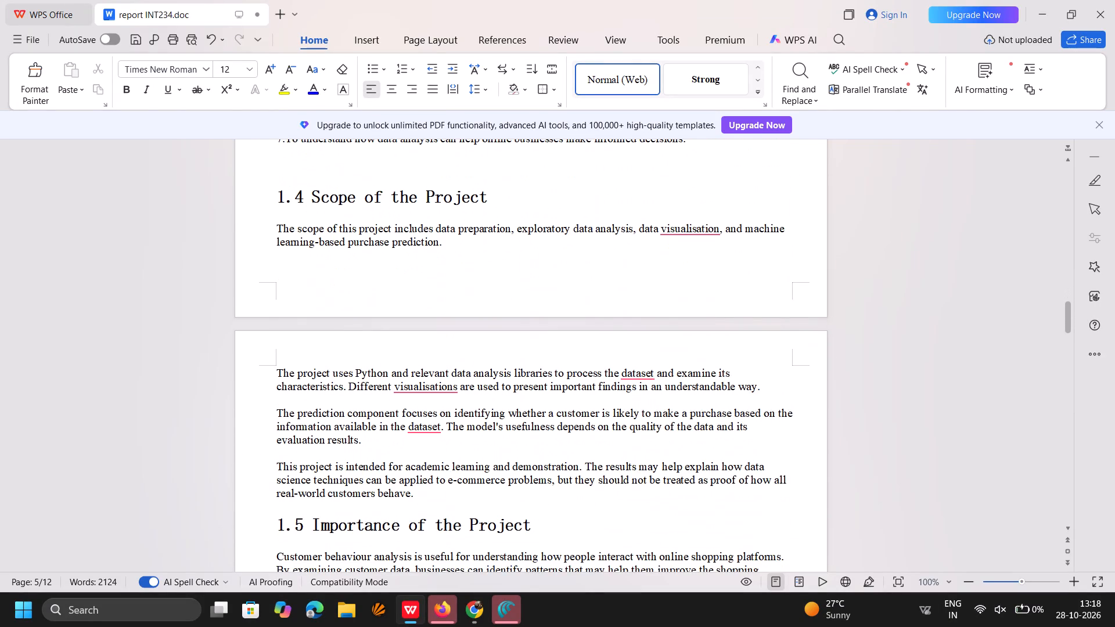
{"action": "scroll", "coordinate": [711, 316], "scroll_direction": "up", "scroll_amount": 2}
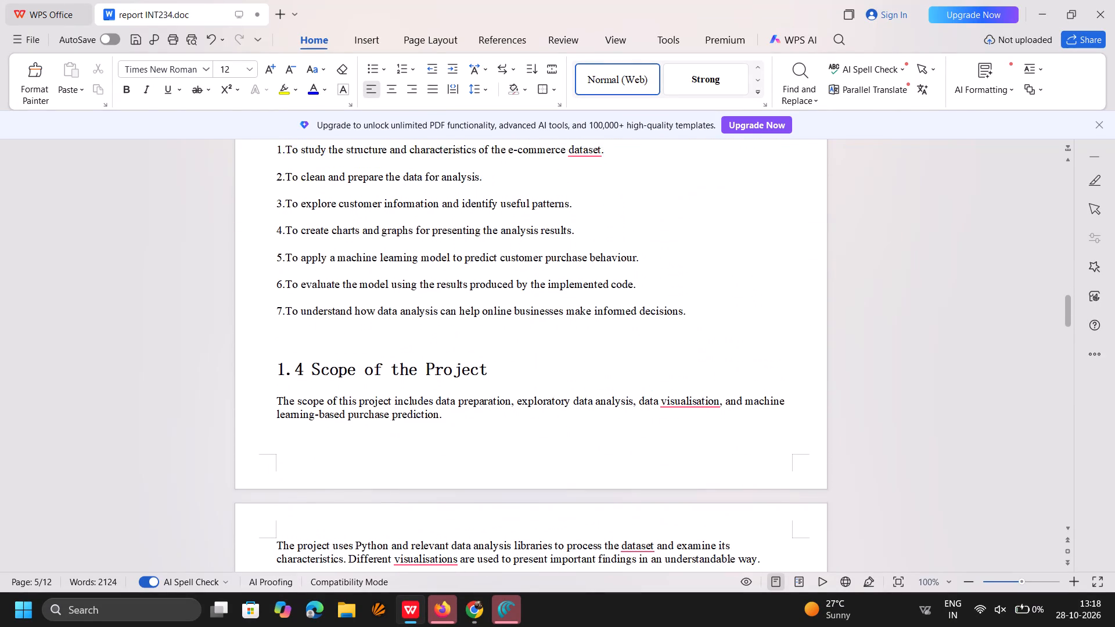
{"action": "scroll", "coordinate": [711, 316], "scroll_direction": "up", "scroll_amount": 4}
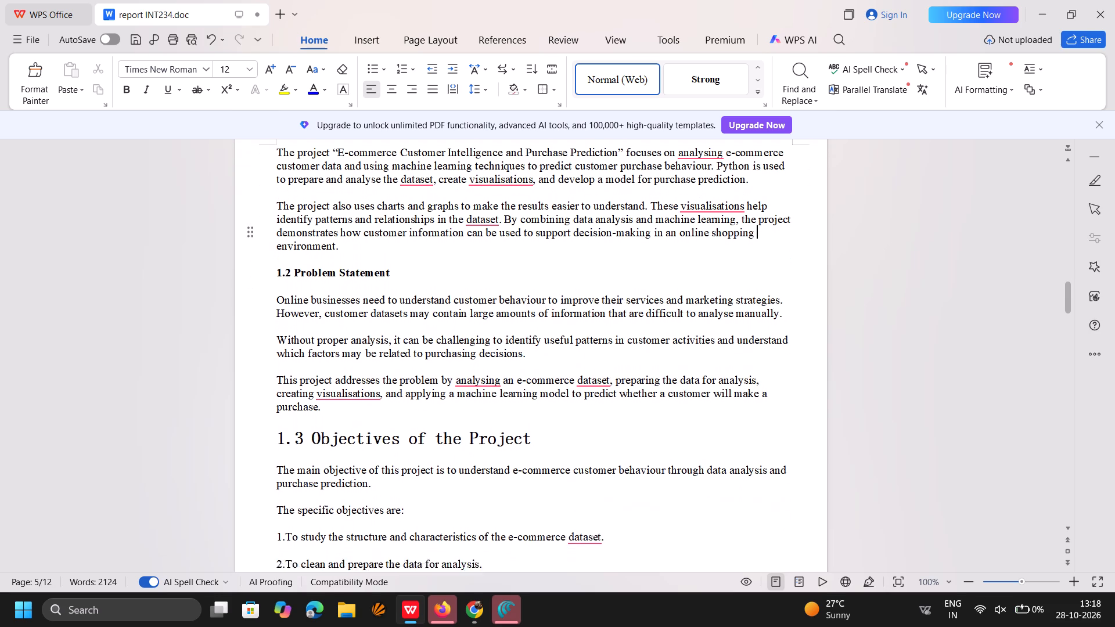
{"action": "scroll", "coordinate": [711, 316], "scroll_direction": "up", "scroll_amount": 1}
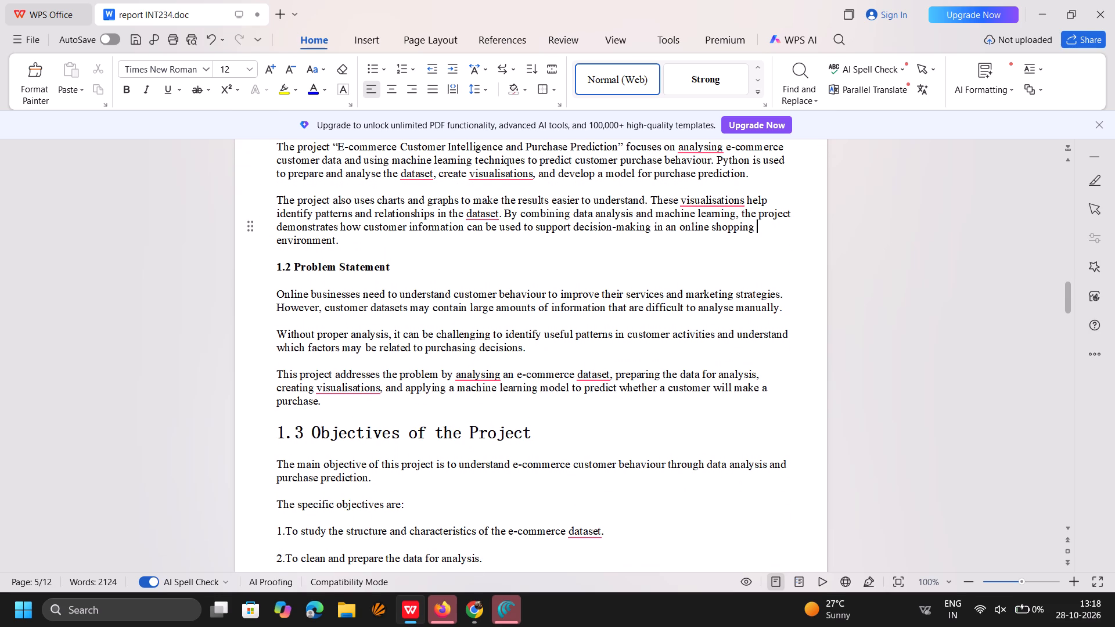
{"action": "left_click_drag", "start_coordinate": [276, 295], "coordinate": [427, 396]}
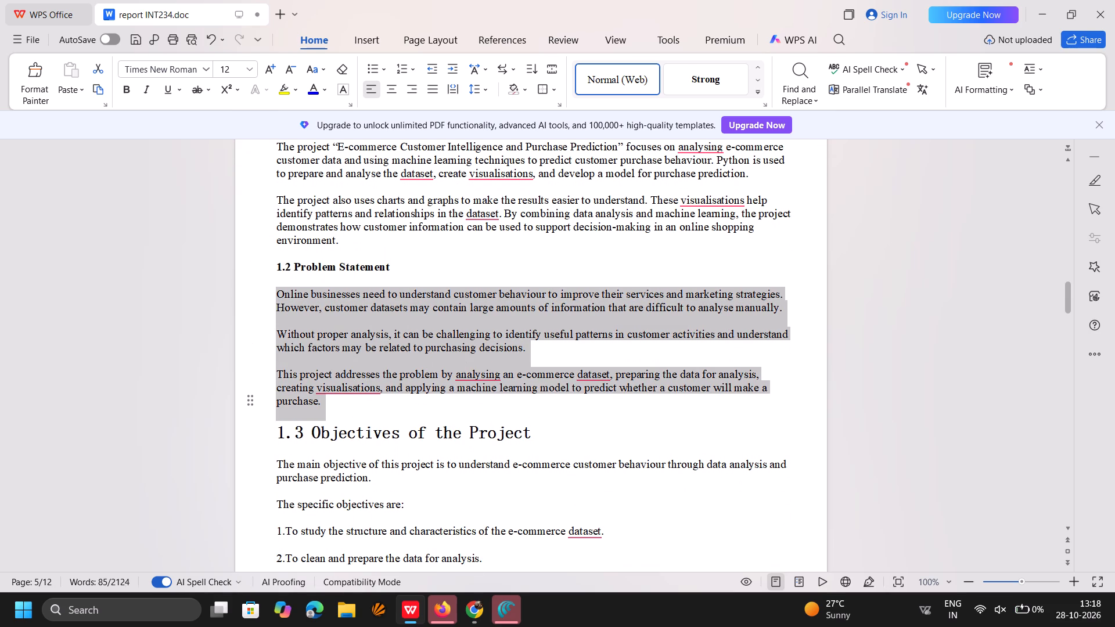
{"action": "left_click_drag", "start_coordinate": [427, 396], "coordinate": [439, 398]}
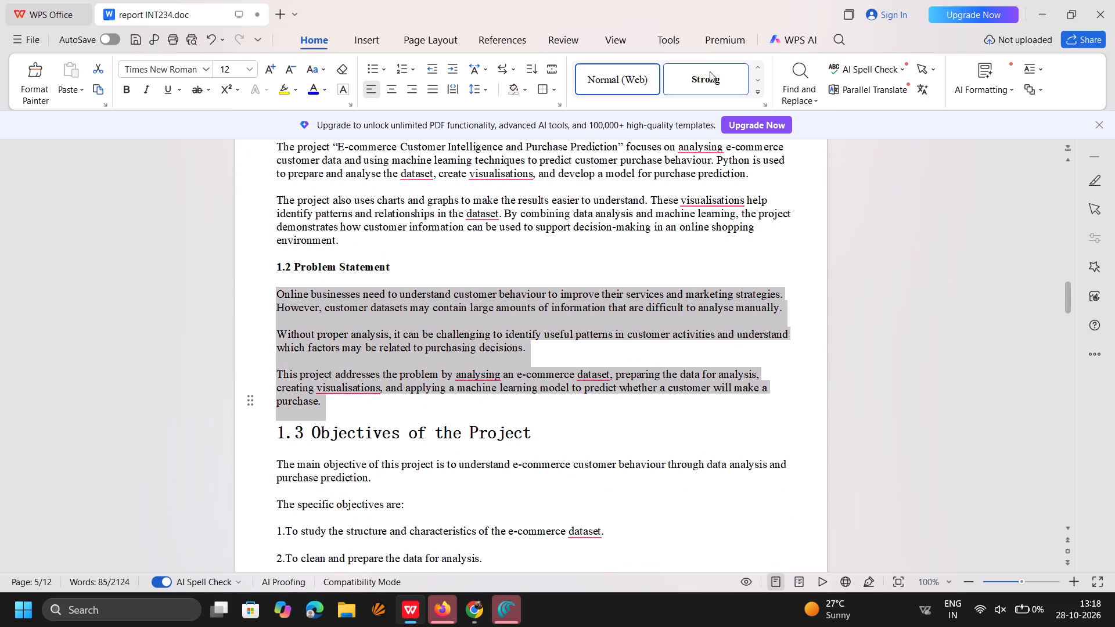
{"action": "left_click", "coordinate": [708, 74]}
{"action": "left_click", "coordinate": [633, 78]}
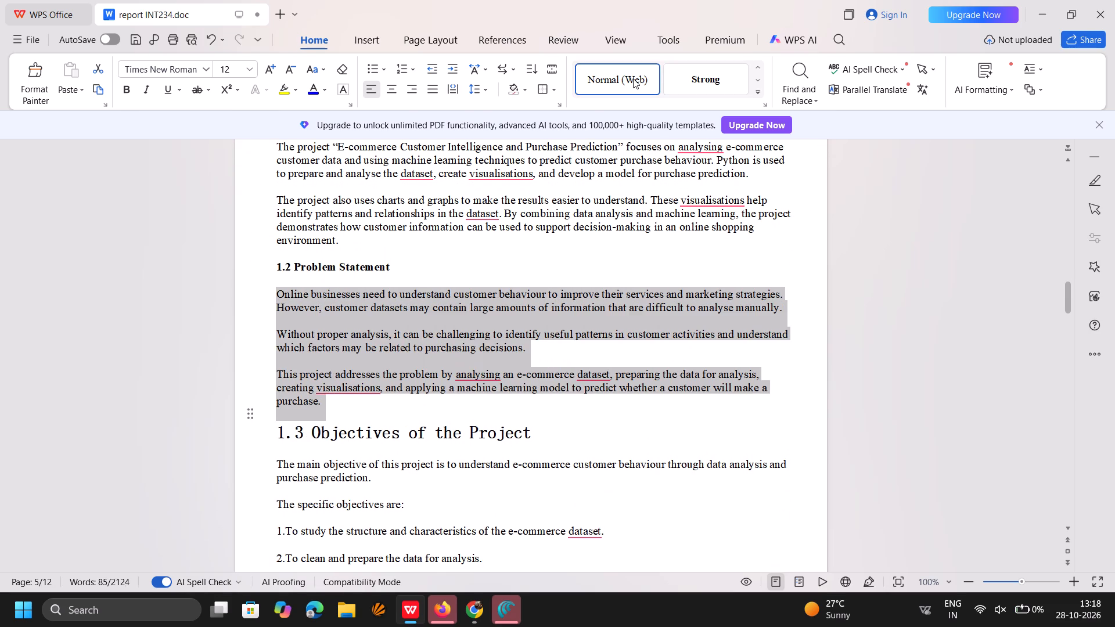
{"action": "left_click", "coordinate": [841, 318]}
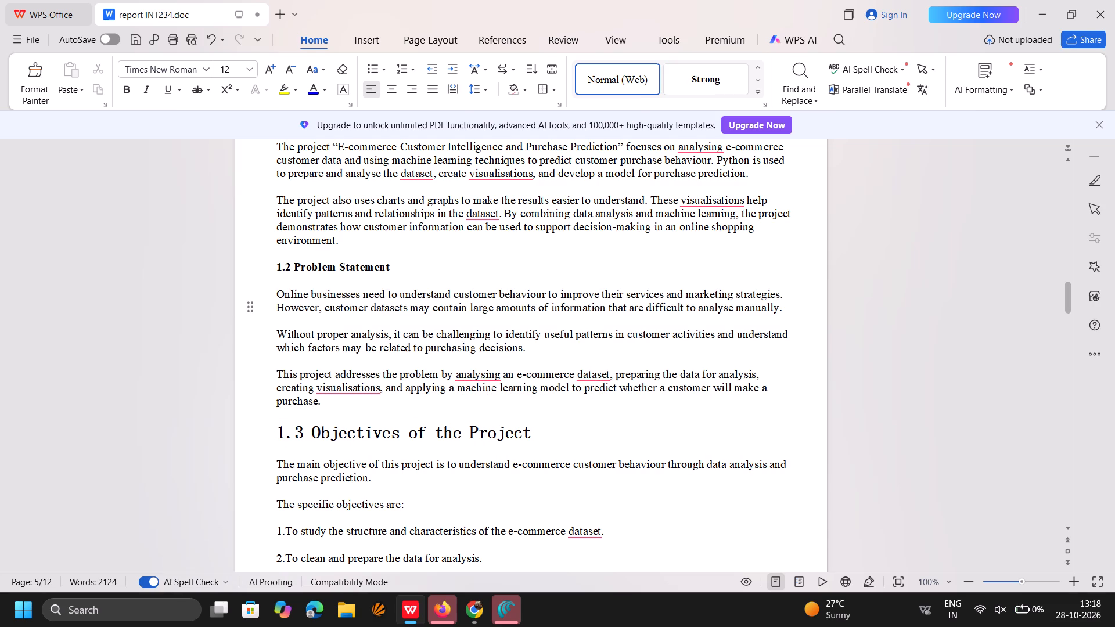
Apply the Normal style to all topic rows of the contents table, from 1 Introduction through 7 References.
{"action": "scroll", "coordinate": [641, 323], "scroll_direction": "up", "scroll_amount": 4}
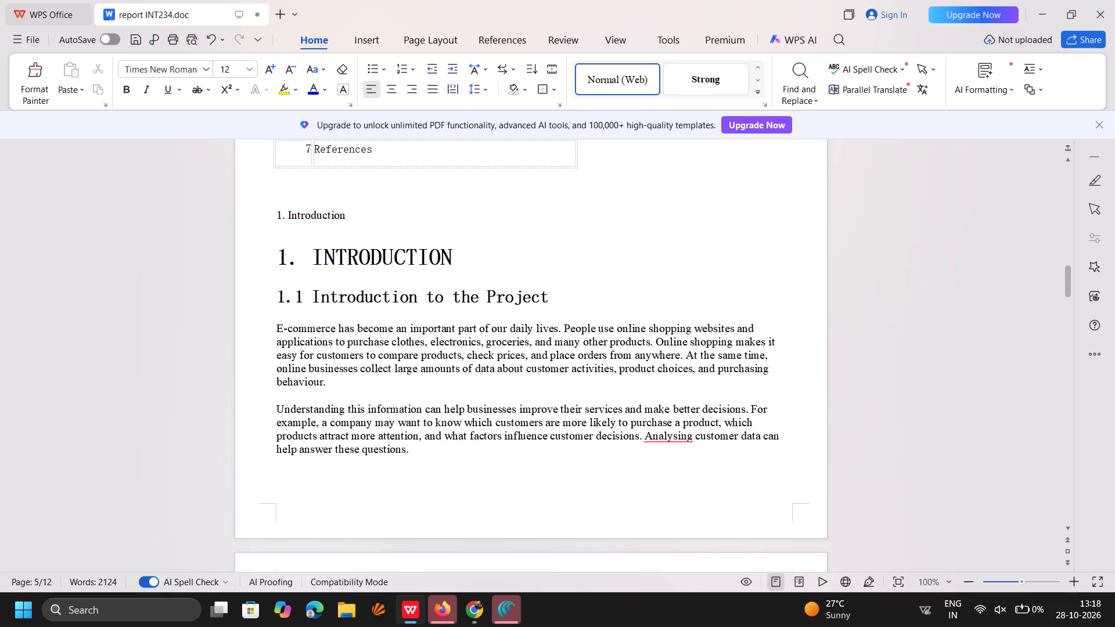
{"action": "scroll", "coordinate": [641, 323], "scroll_direction": "up", "scroll_amount": 3}
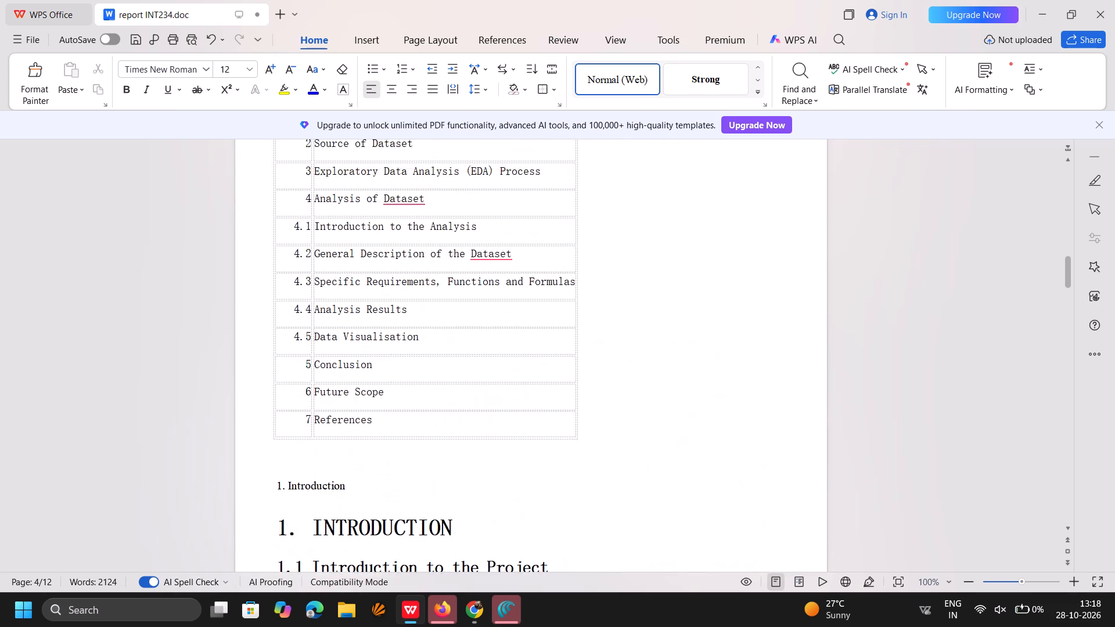
{"action": "scroll", "coordinate": [641, 323], "scroll_direction": "up", "scroll_amount": 2}
{"action": "scroll", "coordinate": [468, 319], "scroll_direction": "down", "scroll_amount": 1}
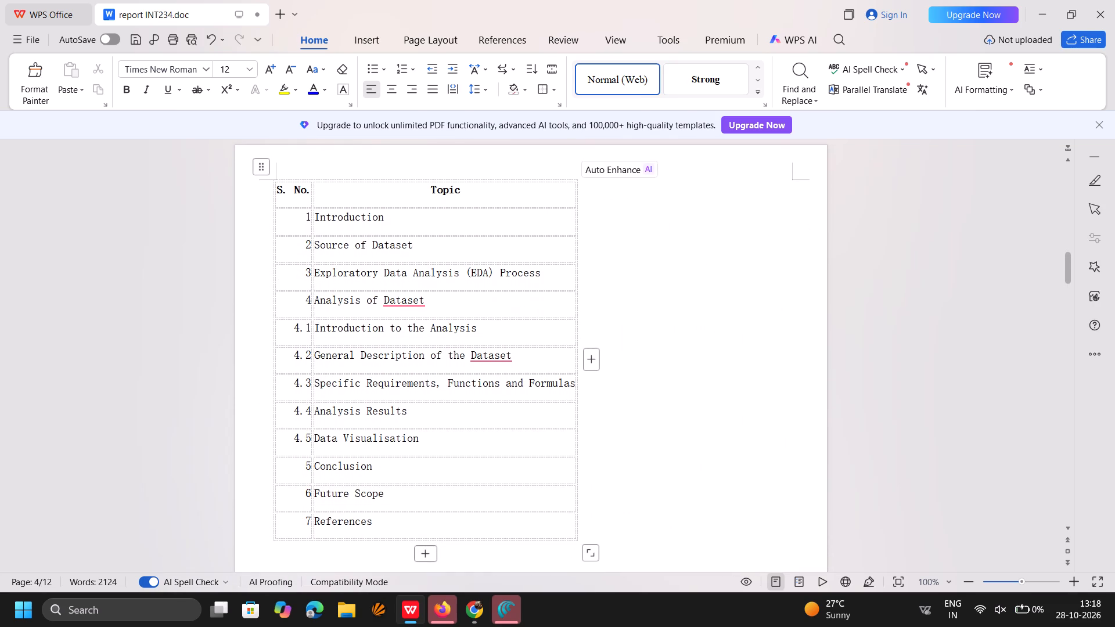
{"action": "left_click_drag", "start_coordinate": [301, 213], "coordinate": [400, 310]}
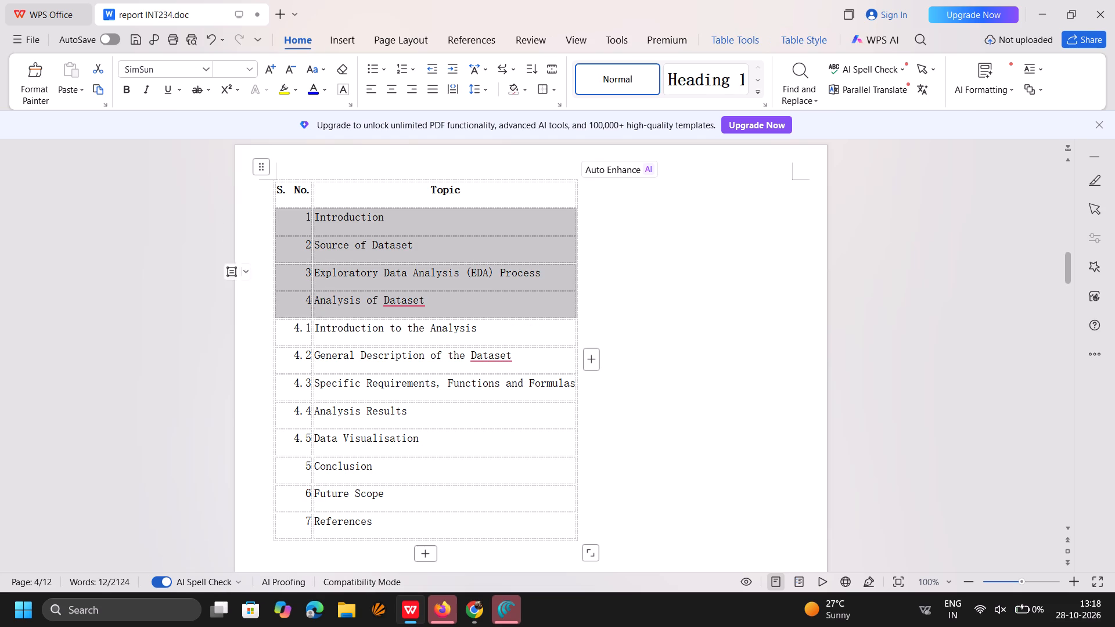
{"action": "left_click_drag", "start_coordinate": [400, 310], "coordinate": [507, 528]}
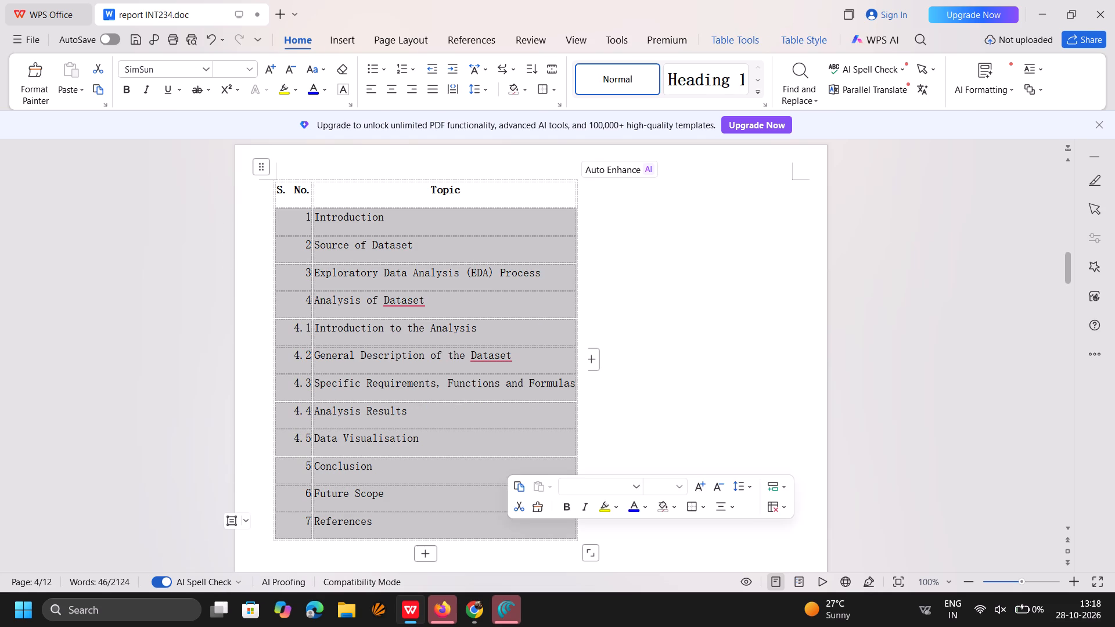
{"action": "left_click", "coordinate": [691, 78]}
{"action": "left_click", "coordinate": [628, 77]}
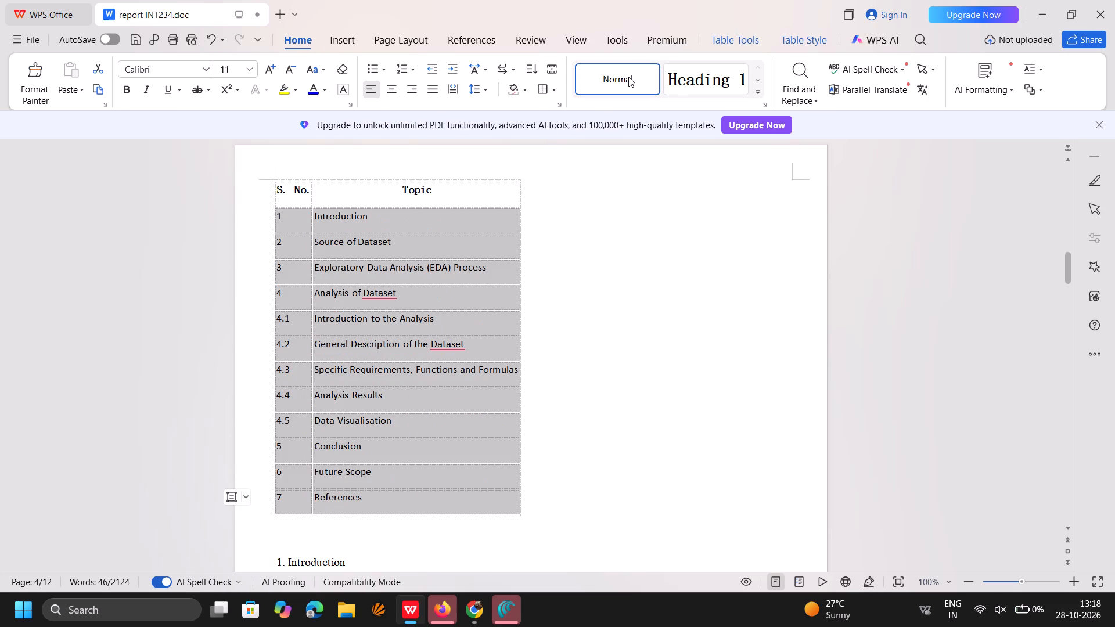
{"action": "left_click", "coordinate": [661, 325]}
Apply the Normal (Web) style to the five body paragraphs under the ACKNOWLEDGEMENT heading and clear the selection.
{"action": "scroll", "coordinate": [661, 325], "scroll_direction": "up", "scroll_amount": 4}
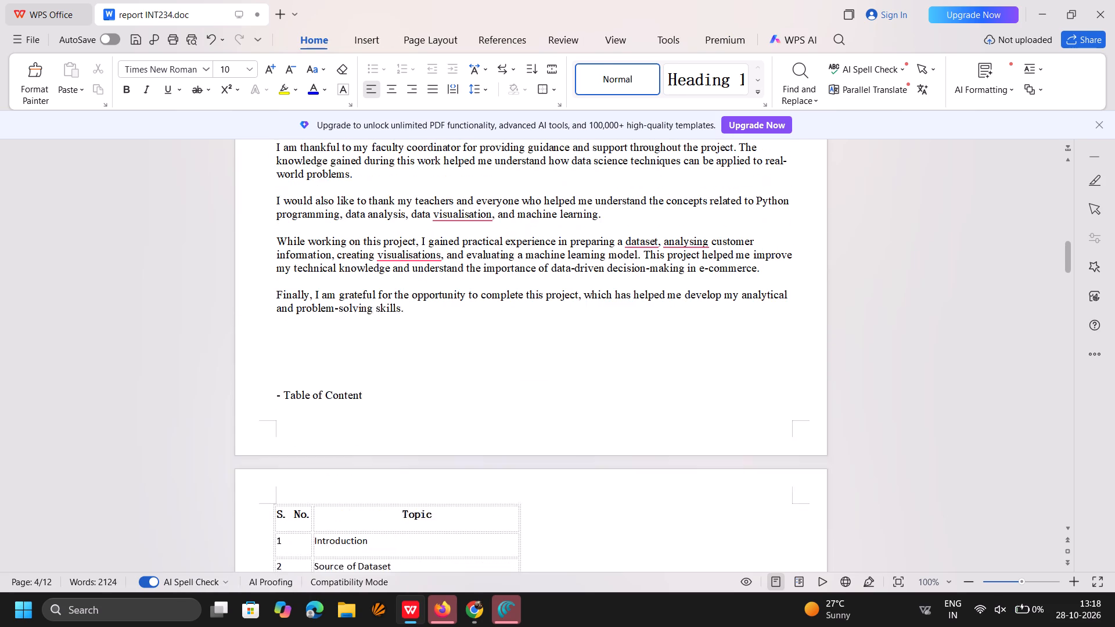
{"action": "scroll", "coordinate": [661, 325], "scroll_direction": "up", "scroll_amount": 2}
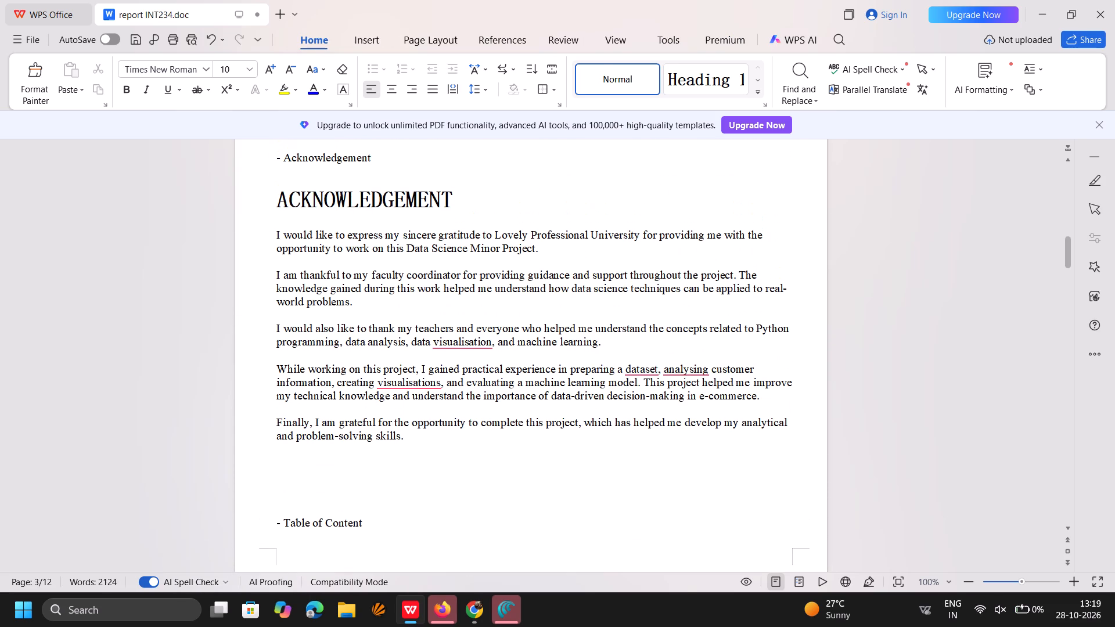
{"action": "left_click_drag", "start_coordinate": [275, 230], "coordinate": [311, 257]}
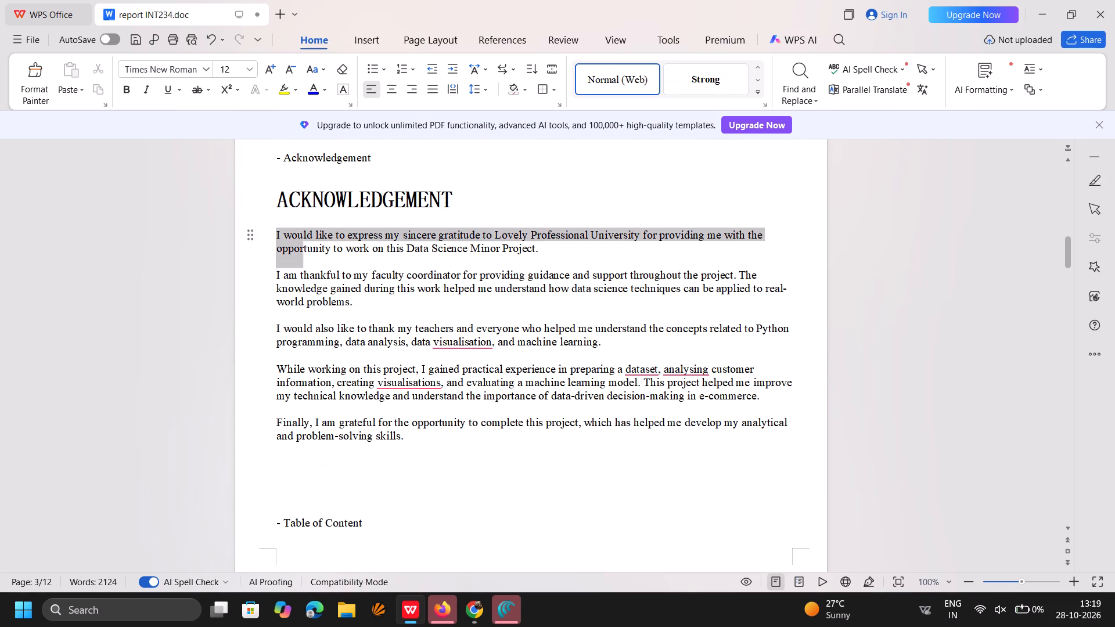
{"action": "left_click_drag", "start_coordinate": [311, 257], "coordinate": [488, 474]}
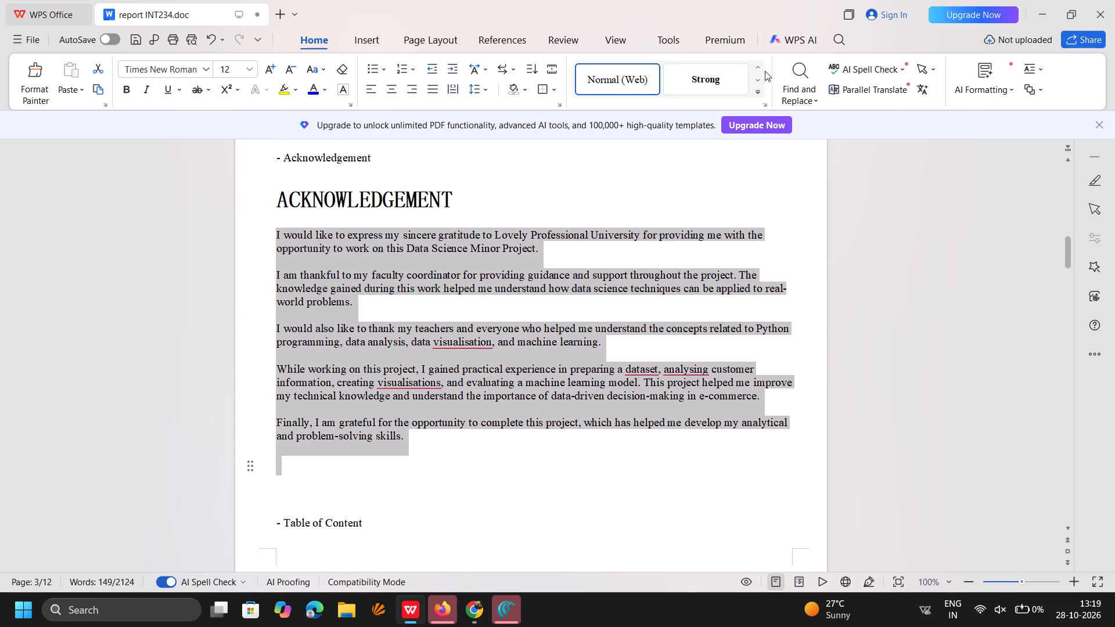
{"action": "left_click", "coordinate": [718, 77]}
{"action": "left_click", "coordinate": [639, 83]}
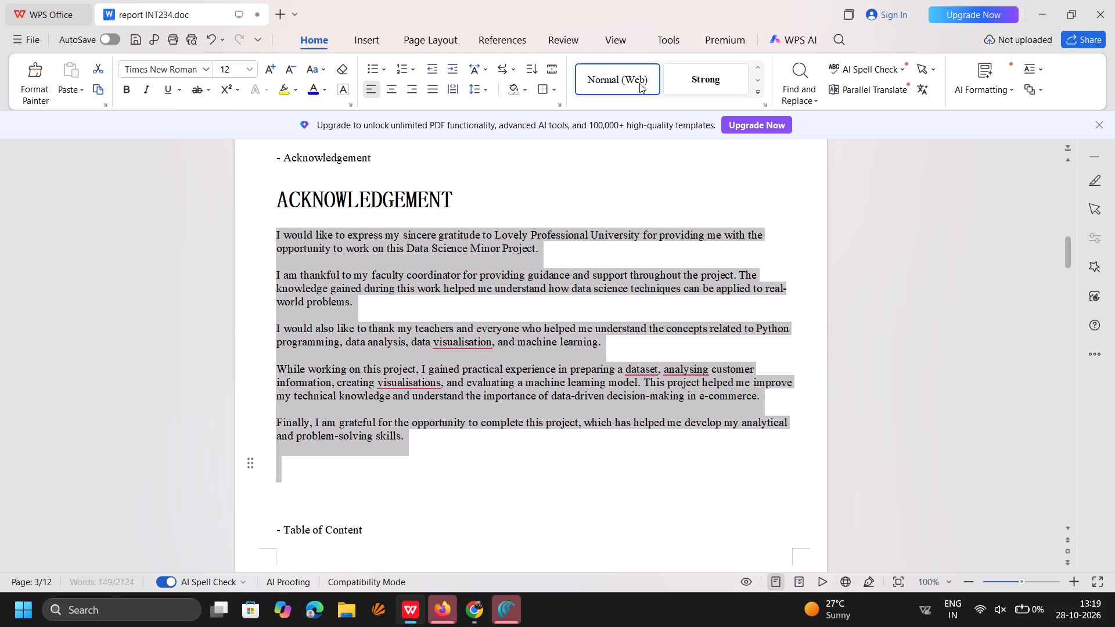
{"action": "scroll", "coordinate": [580, 343], "scroll_direction": "up", "scroll_amount": 1}
{"action": "left_click", "coordinate": [612, 264]}
Reset the DECLARATION text, from its first paragraph through the Course Code line, to the plain Normal (Web) style.
{"action": "scroll", "coordinate": [612, 264], "scroll_direction": "up", "scroll_amount": 2}
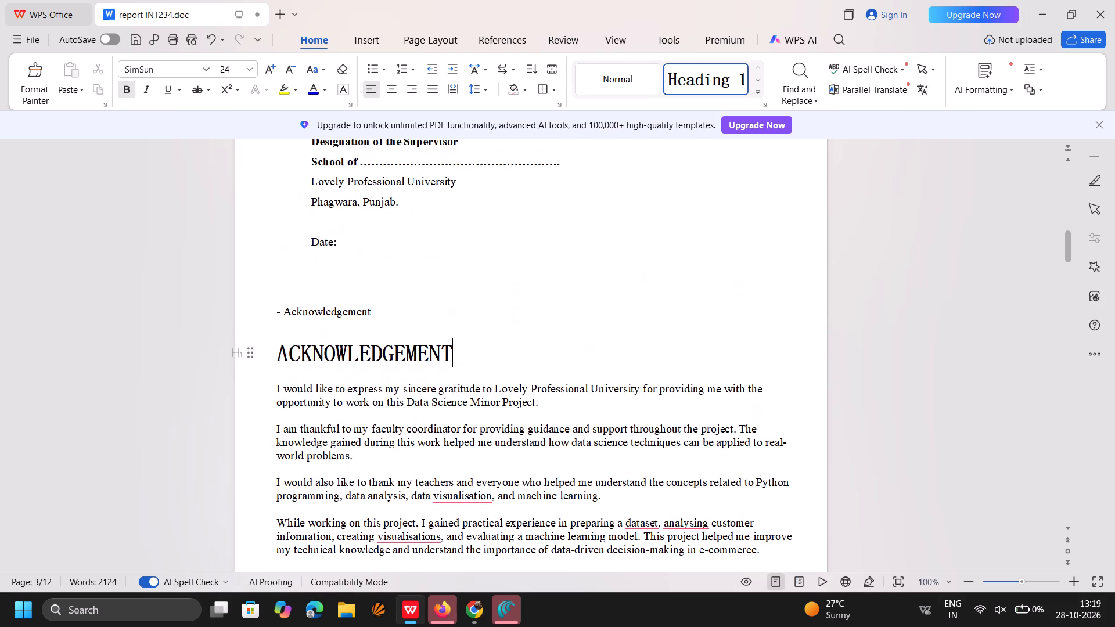
{"action": "scroll", "coordinate": [612, 264], "scroll_direction": "up", "scroll_amount": 4}
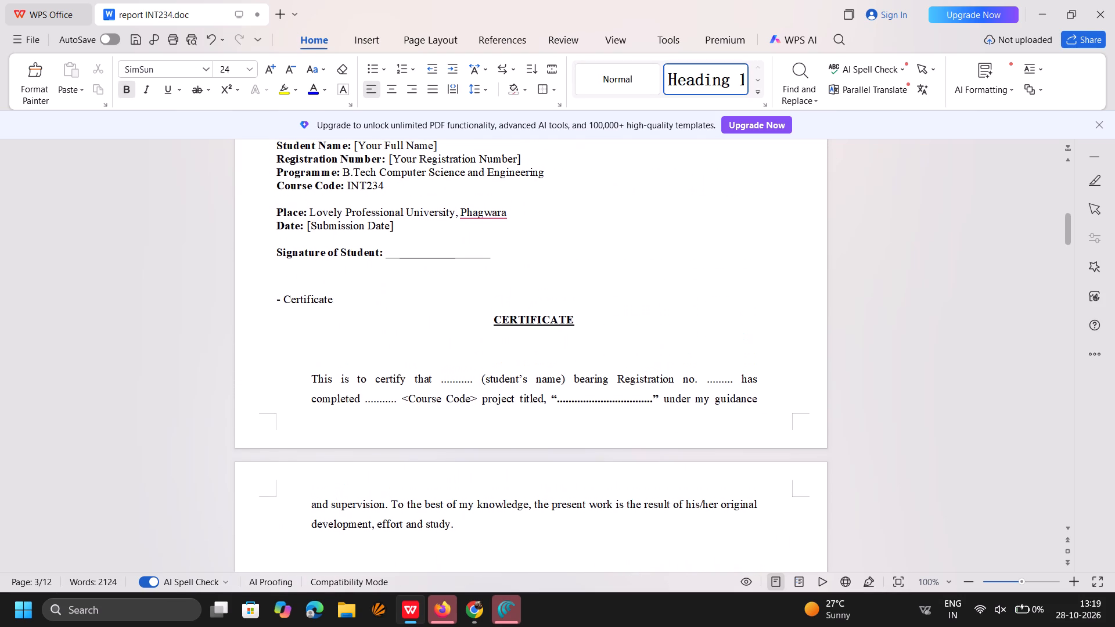
{"action": "scroll", "coordinate": [612, 264], "scroll_direction": "up", "scroll_amount": 1}
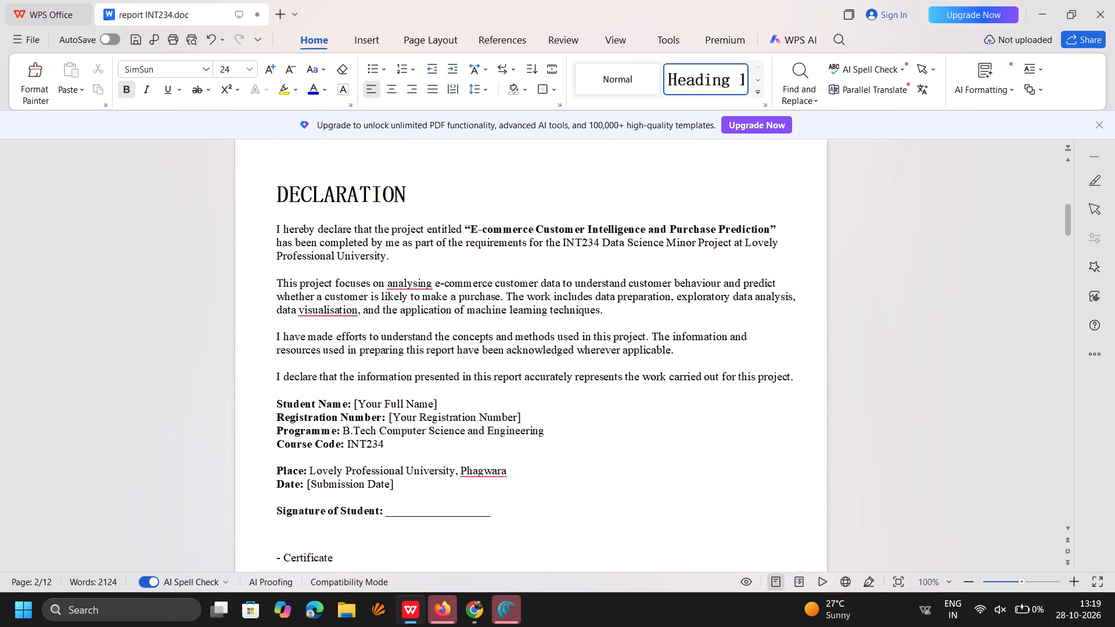
{"action": "left_click_drag", "start_coordinate": [276, 226], "coordinate": [286, 231]}
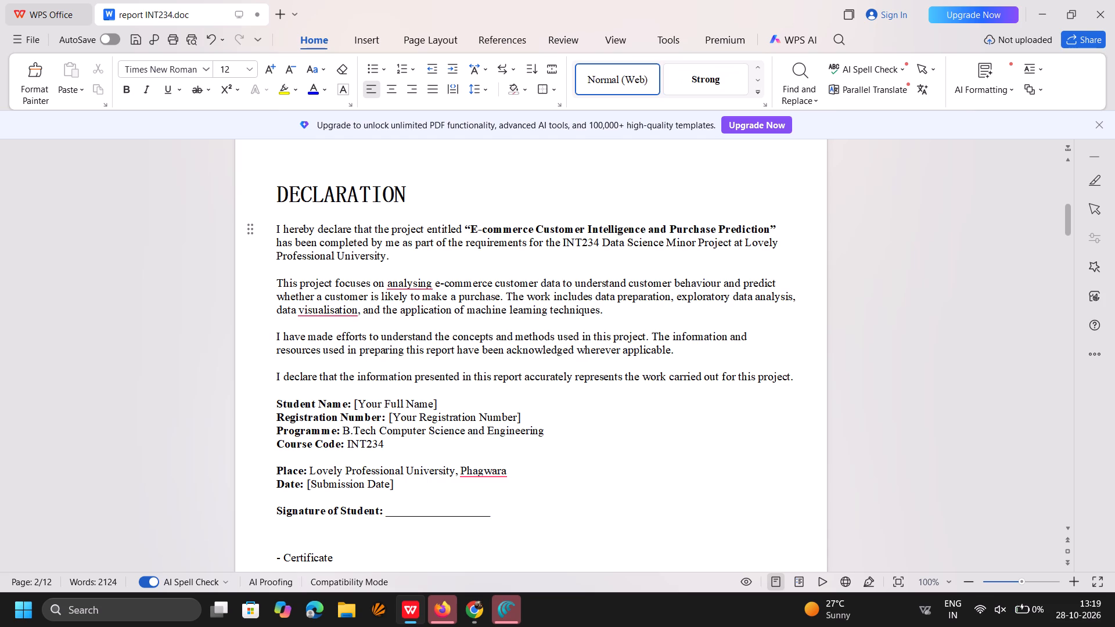
{"action": "left_click_drag", "start_coordinate": [286, 231], "coordinate": [527, 448]}
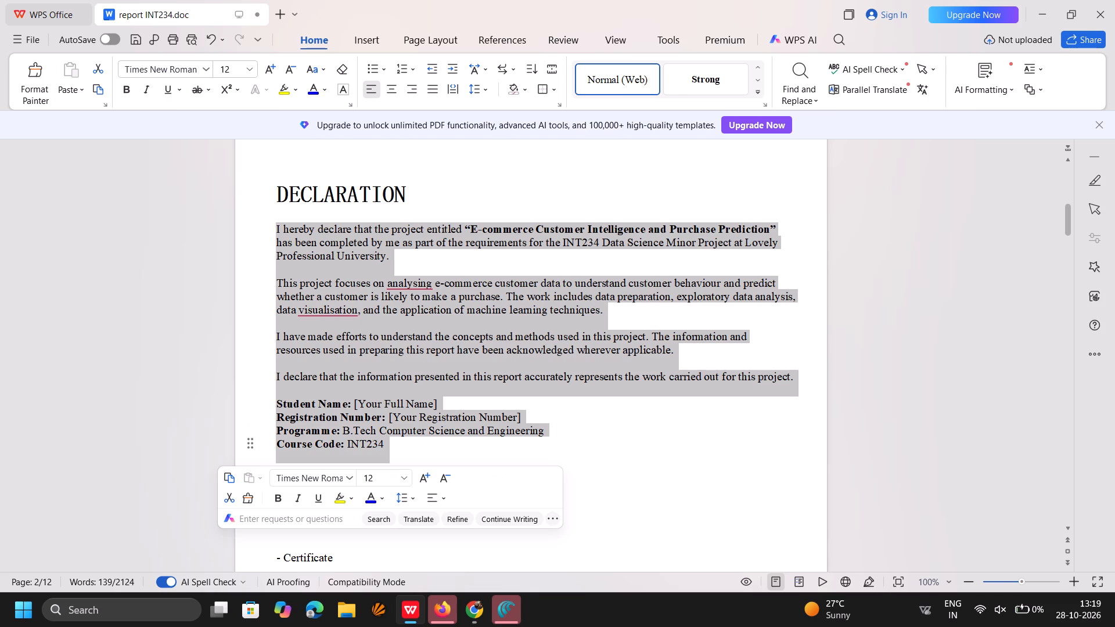
{"action": "left_click", "coordinate": [684, 80]}
{"action": "left_click", "coordinate": [598, 68]}
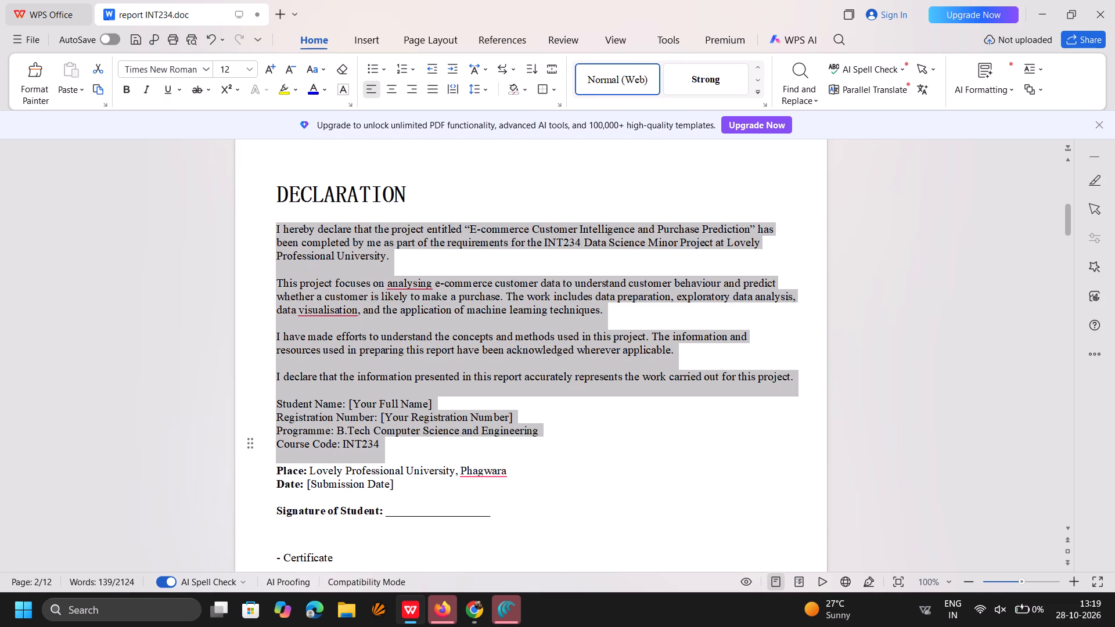
{"action": "left_click", "coordinate": [617, 189]}
Review the report's formatting from the cover page through section 1 to the start of section 2 Source of Dataset.
{"action": "scroll", "coordinate": [580, 425], "scroll_direction": "down", "scroll_amount": 1}
{"action": "scroll", "coordinate": [580, 425], "scroll_direction": "up", "scroll_amount": 6}
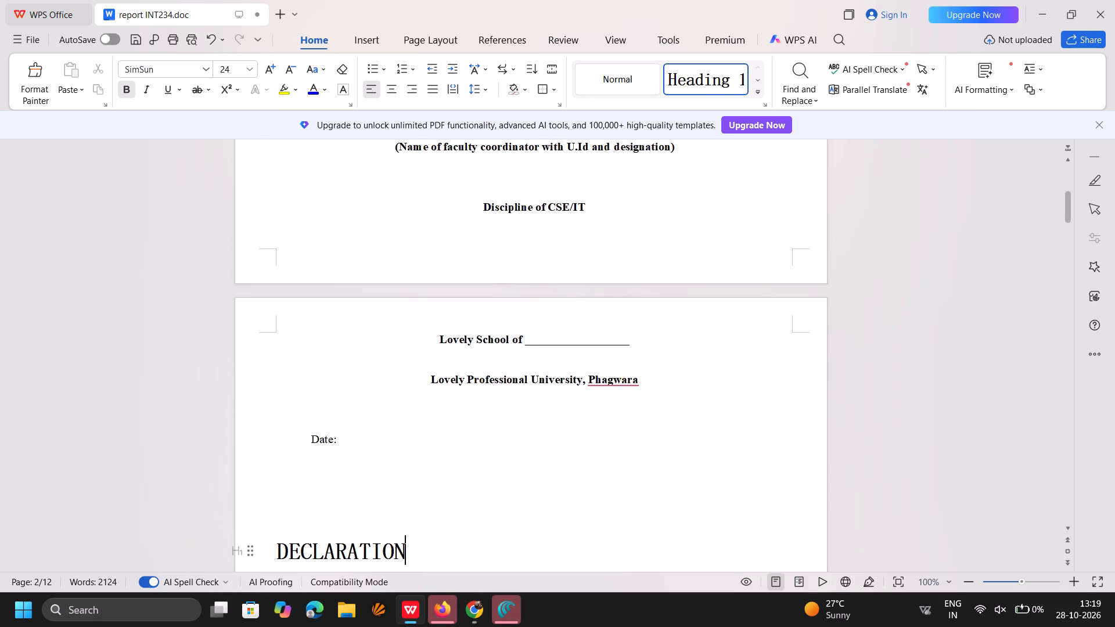
{"action": "scroll", "coordinate": [580, 425], "scroll_direction": "up", "scroll_amount": 3}
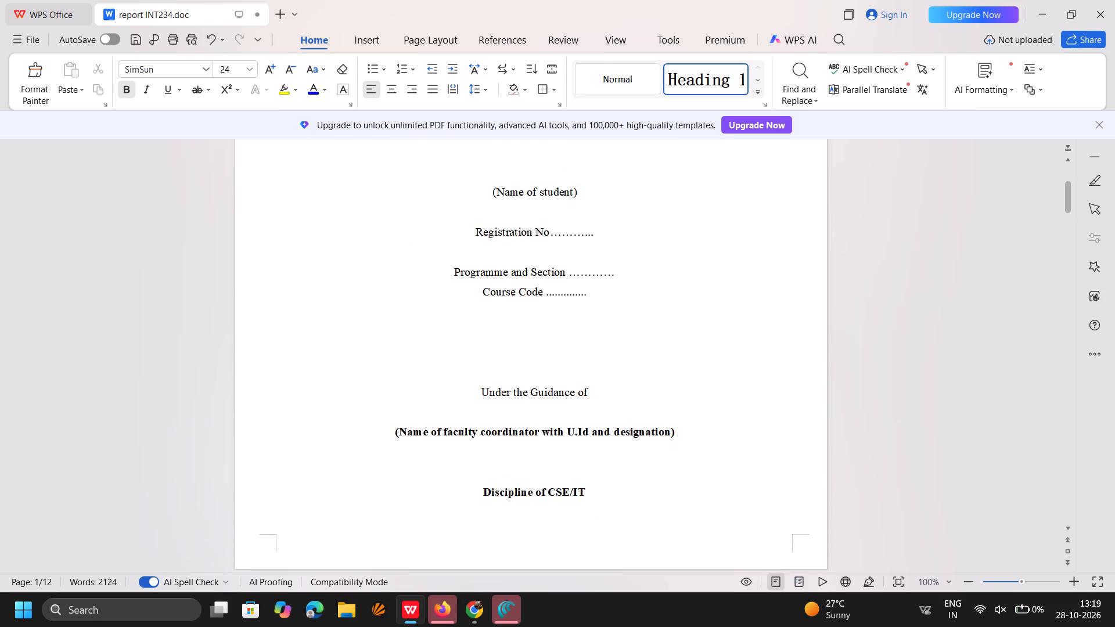
{"action": "scroll", "coordinate": [580, 425], "scroll_direction": "up", "scroll_amount": 3}
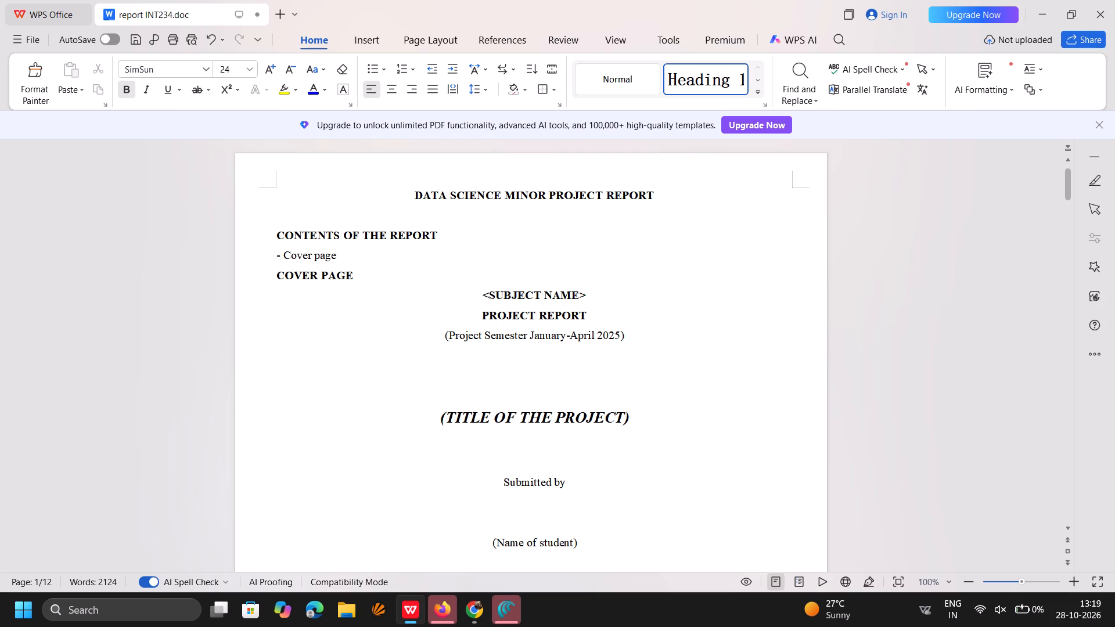
{"action": "scroll", "coordinate": [580, 425], "scroll_direction": "down", "scroll_amount": 5}
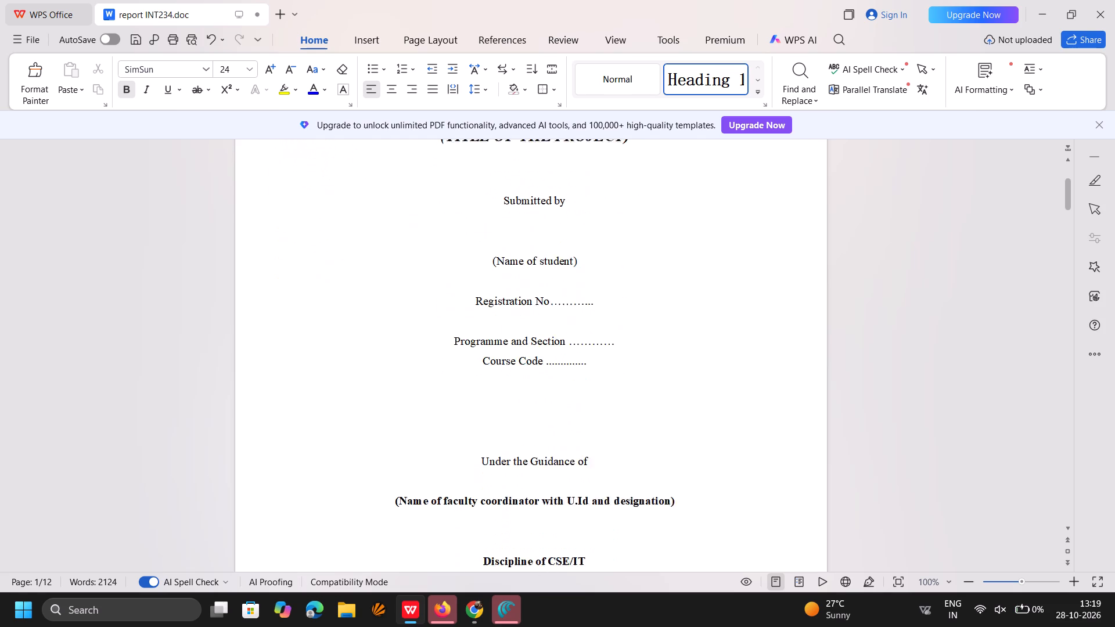
{"action": "scroll", "coordinate": [580, 425], "scroll_direction": "down", "scroll_amount": 5}
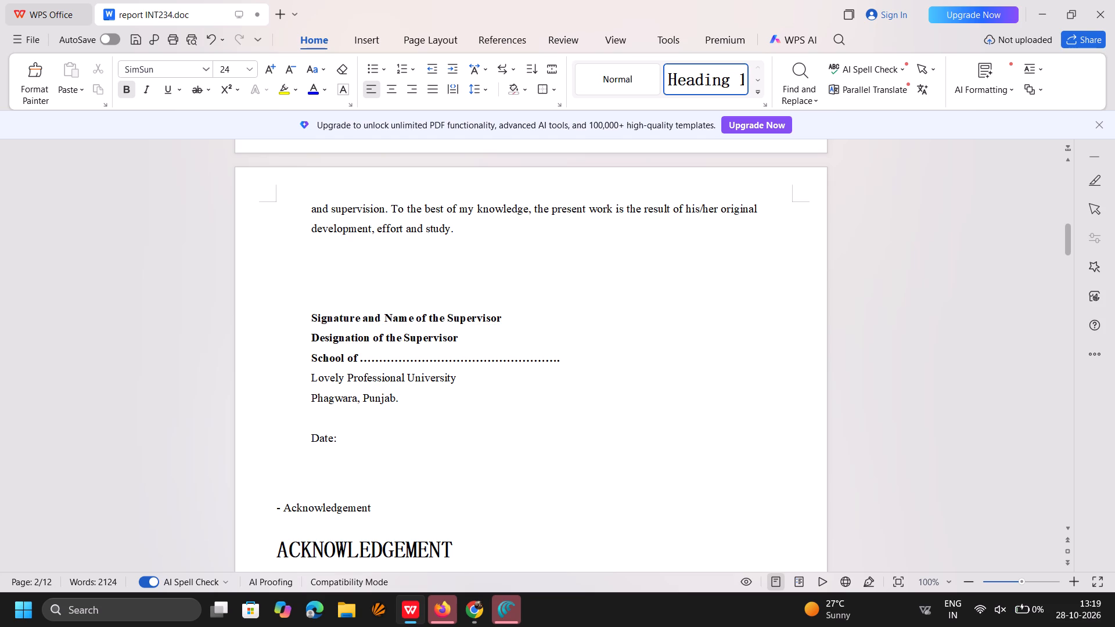
{"action": "scroll", "coordinate": [580, 425], "scroll_direction": "down", "scroll_amount": 3}
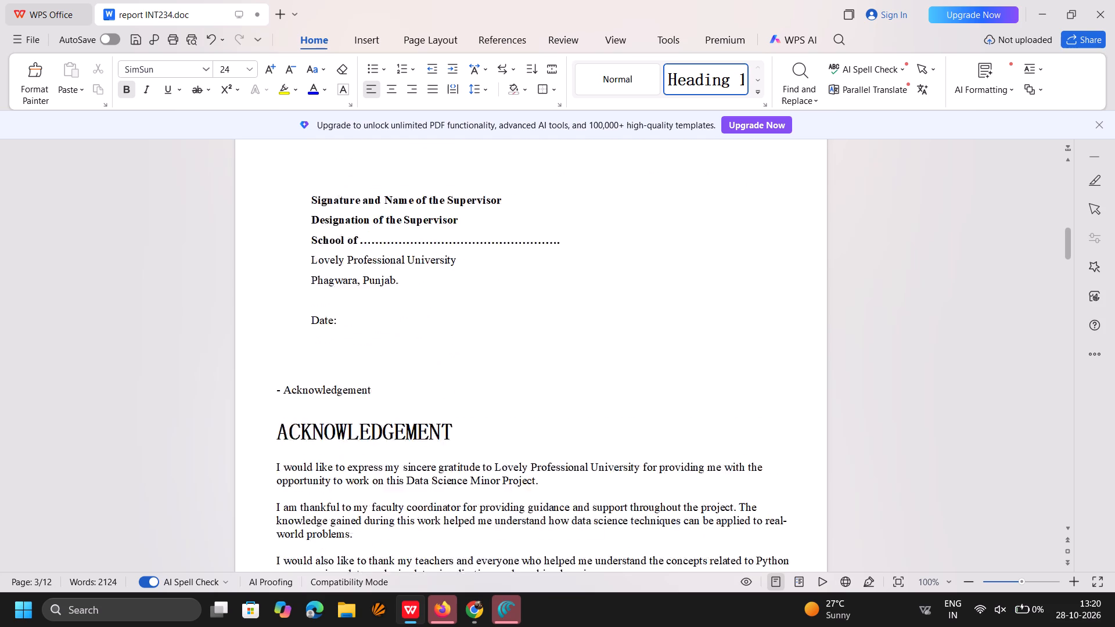
{"action": "scroll", "coordinate": [580, 425], "scroll_direction": "down", "scroll_amount": 9}
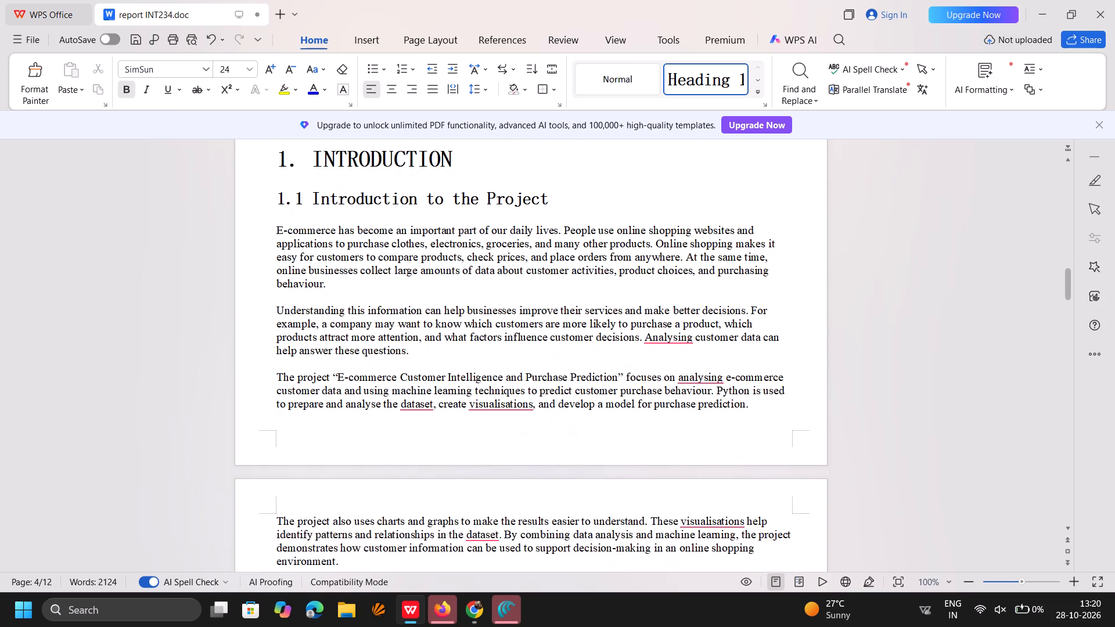
{"action": "scroll", "coordinate": [580, 425], "scroll_direction": "down", "scroll_amount": 7}
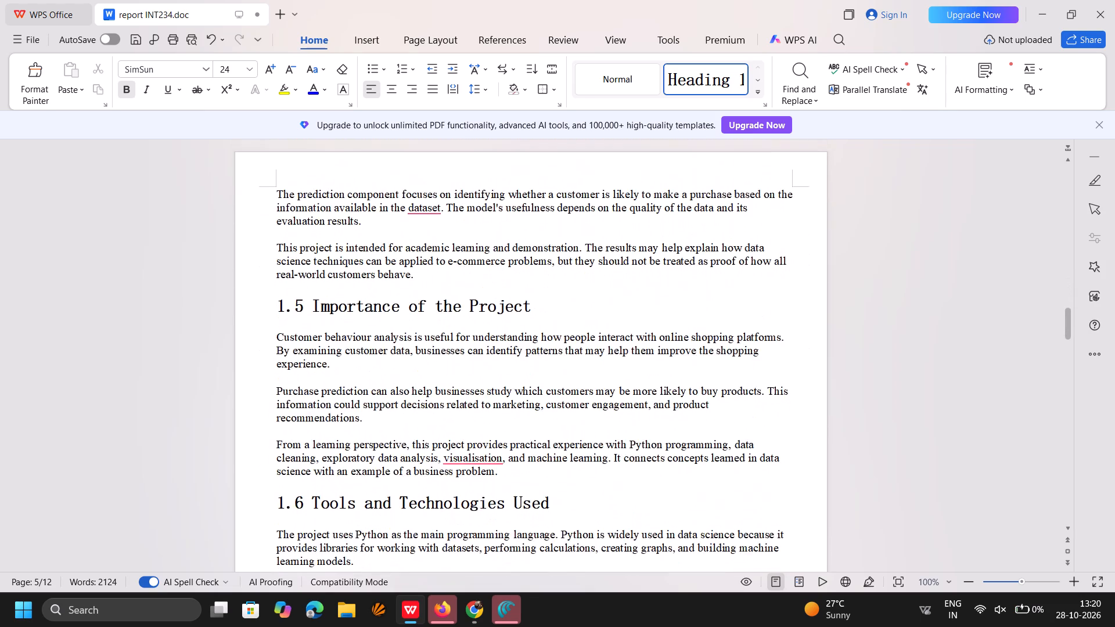
{"action": "scroll", "coordinate": [580, 425], "scroll_direction": "down", "scroll_amount": 4}
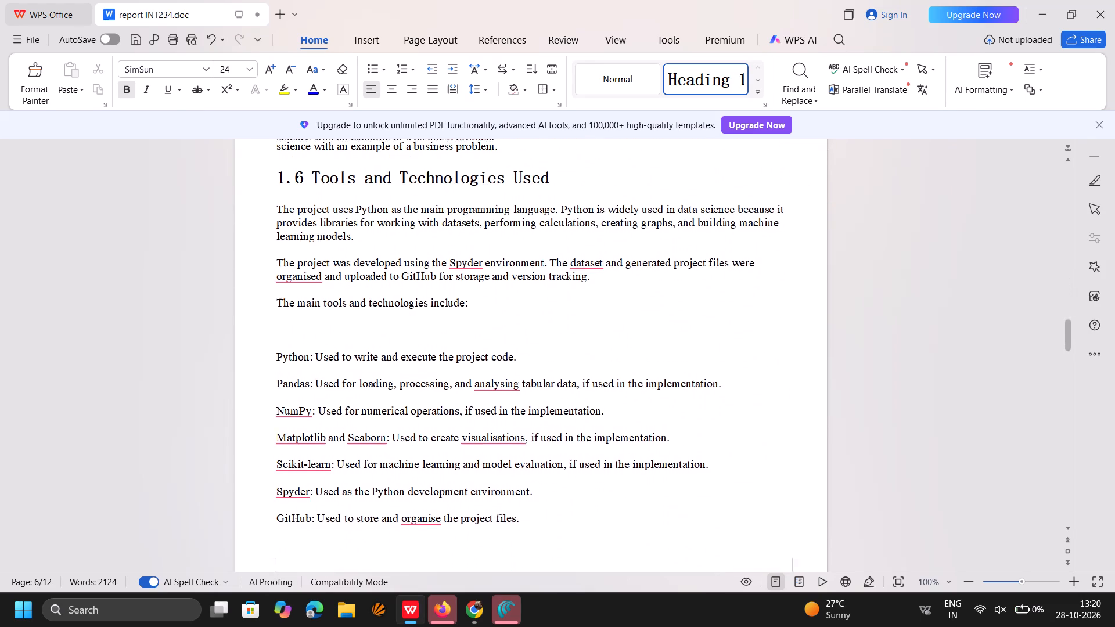
{"action": "scroll", "coordinate": [580, 425], "scroll_direction": "down", "scroll_amount": 3}
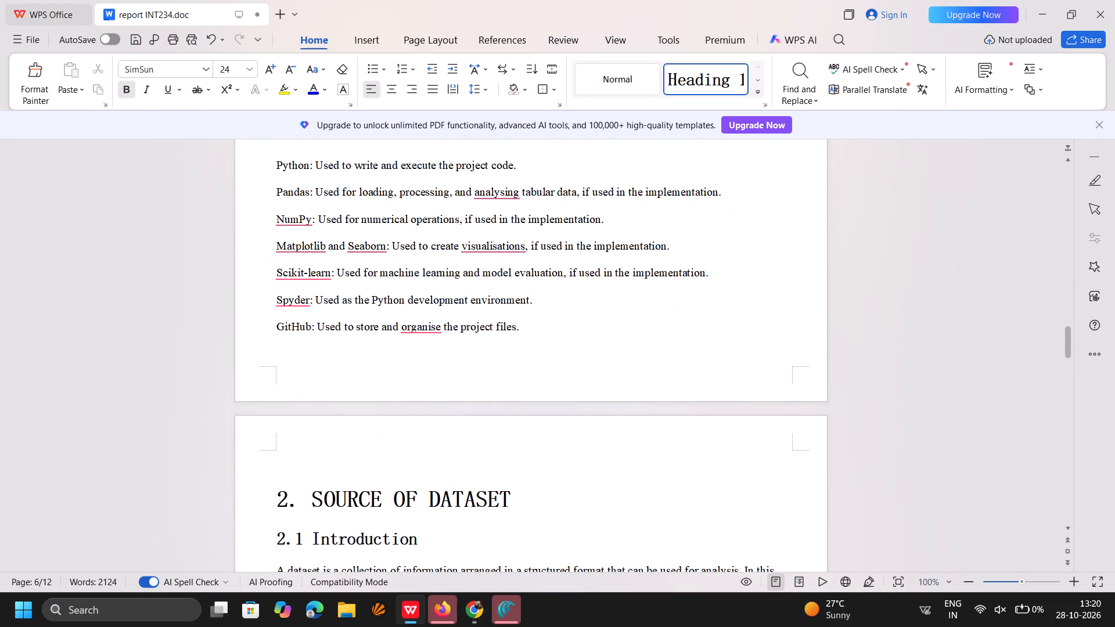
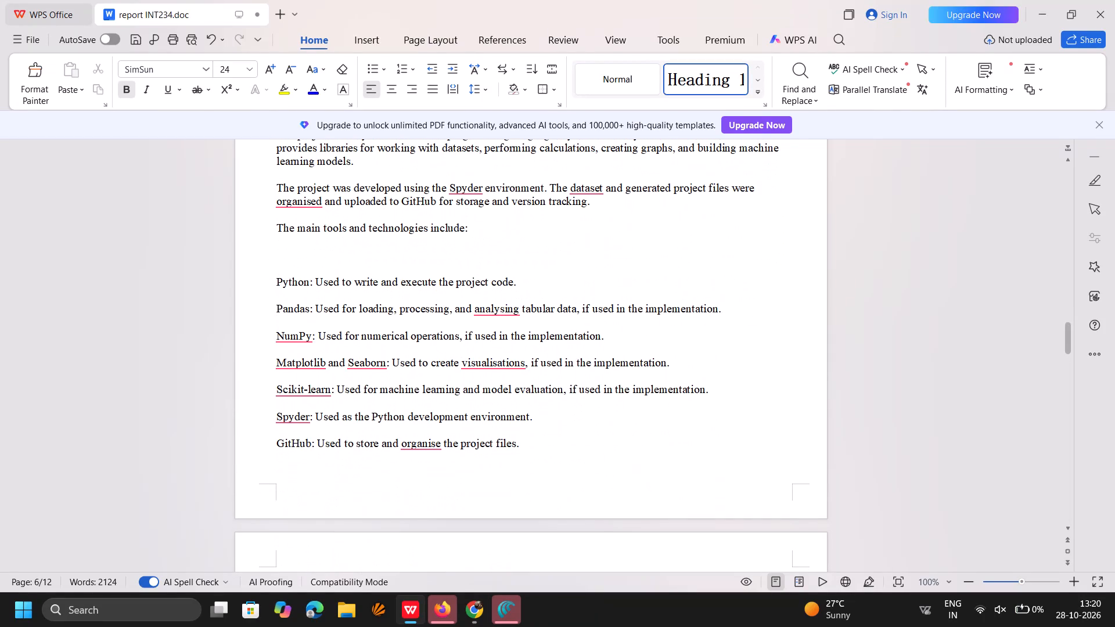
Apply the Normal (Web) style to the tools and technologies list, from the Python line through the GitHub line.
{"action": "left_click_drag", "start_coordinate": [272, 273], "coordinate": [518, 471]}
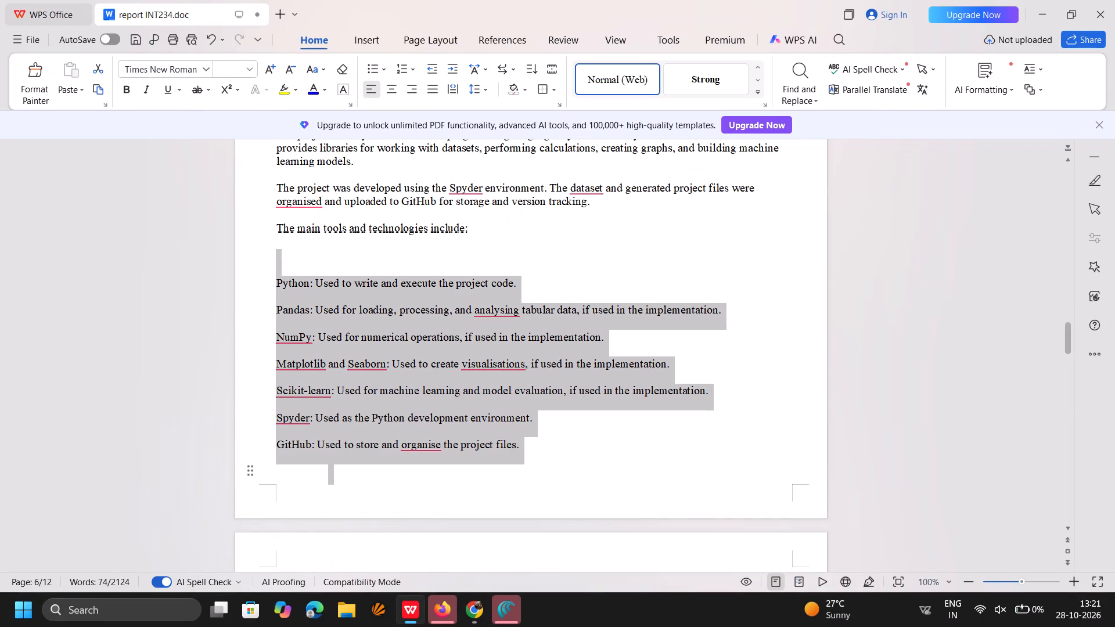
{"action": "left_click_drag", "start_coordinate": [518, 471], "coordinate": [518, 491]}
{"action": "left_click", "coordinate": [699, 70]}
{"action": "left_click", "coordinate": [618, 72]}
{"action": "left_click", "coordinate": [654, 235]}
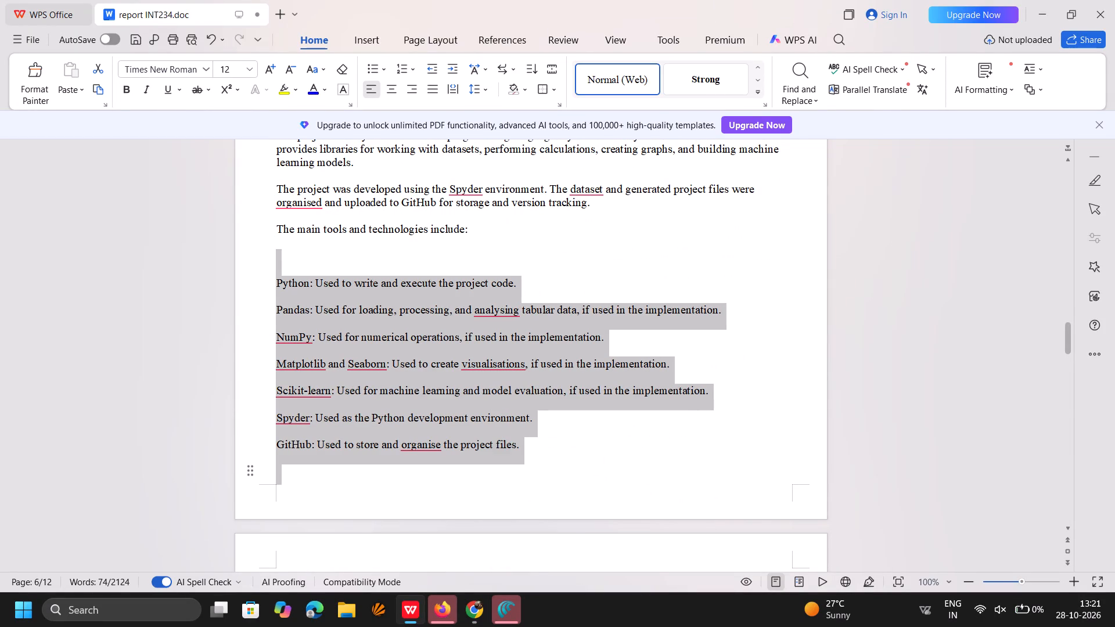
Review the report's pages from section 2 Source of Dataset to the later template DECLARATION page and back to section 1 Introduction.
{"action": "scroll", "coordinate": [654, 235], "scroll_direction": "down", "scroll_amount": 6}
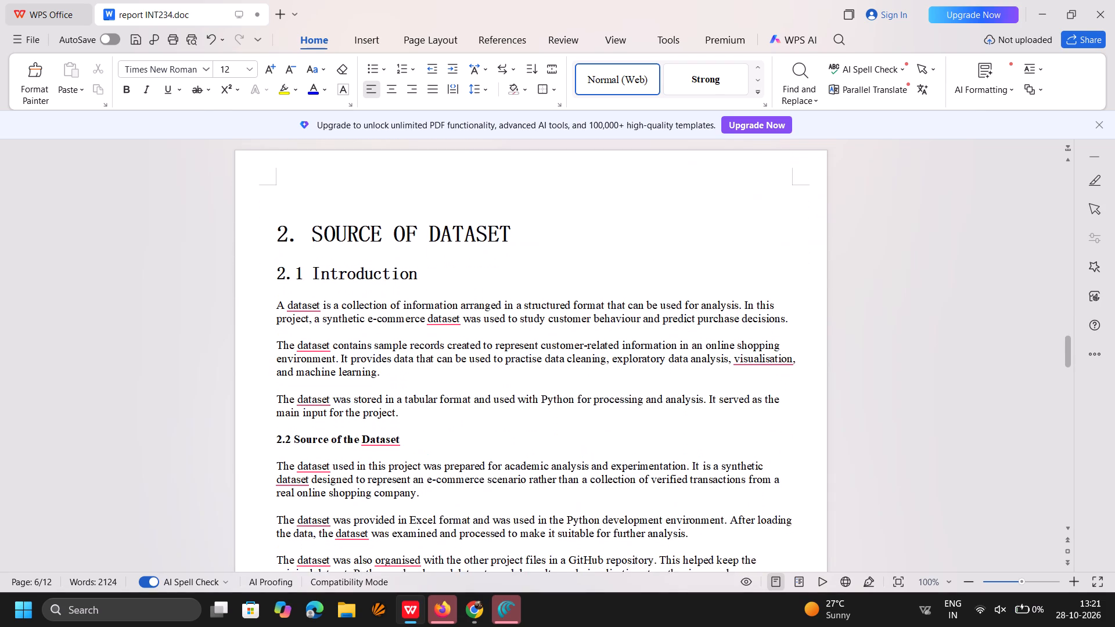
{"action": "scroll", "coordinate": [654, 235], "scroll_direction": "down", "scroll_amount": 11}
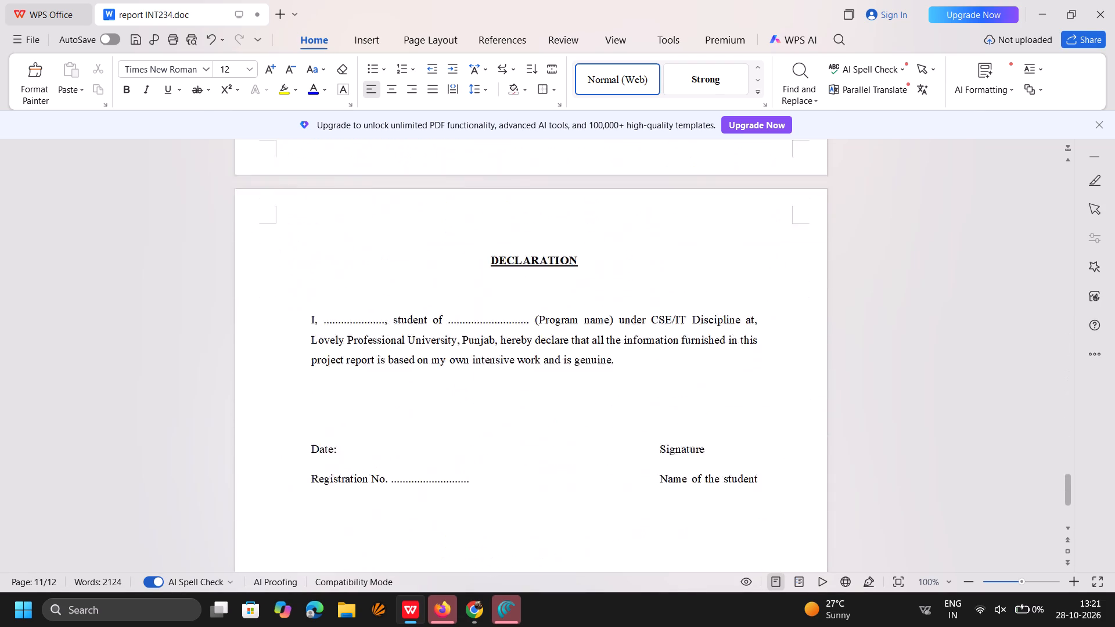
{"action": "scroll", "coordinate": [654, 235], "scroll_direction": "down", "scroll_amount": 4}
{"action": "scroll", "coordinate": [654, 235], "scroll_direction": "up", "scroll_amount": 17}
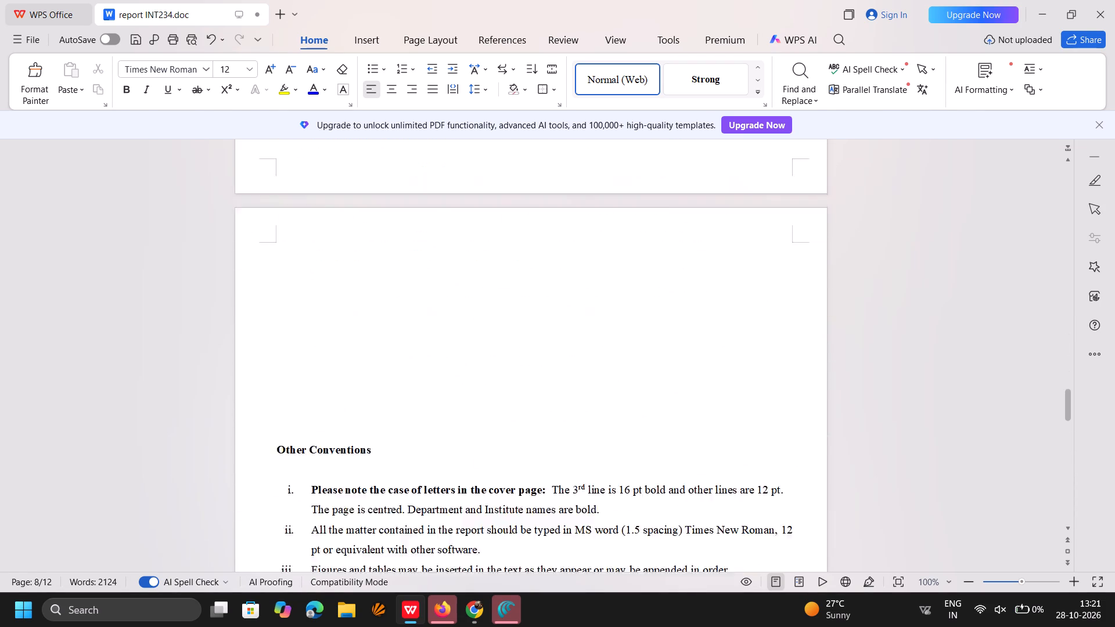
{"action": "scroll", "coordinate": [654, 235], "scroll_direction": "up", "scroll_amount": 5}
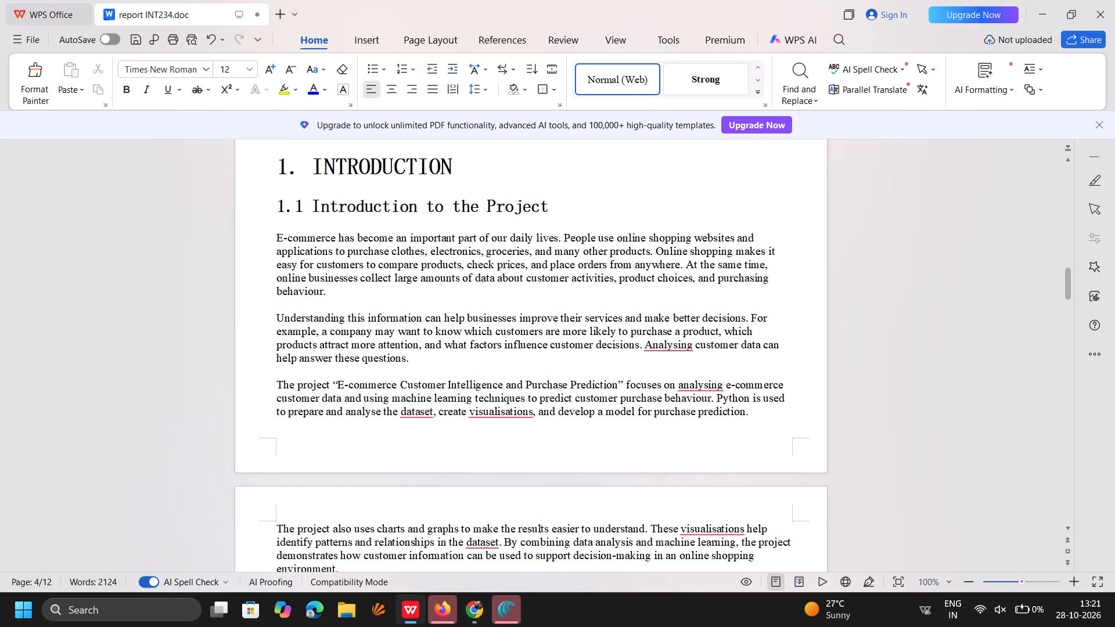
Copy the entire report text, from the DATA SCIENCE MINOR PROJECT REPORT title to the end of the document.
{"action": "scroll", "coordinate": [518, 183], "scroll_direction": "up", "scroll_amount": 9}
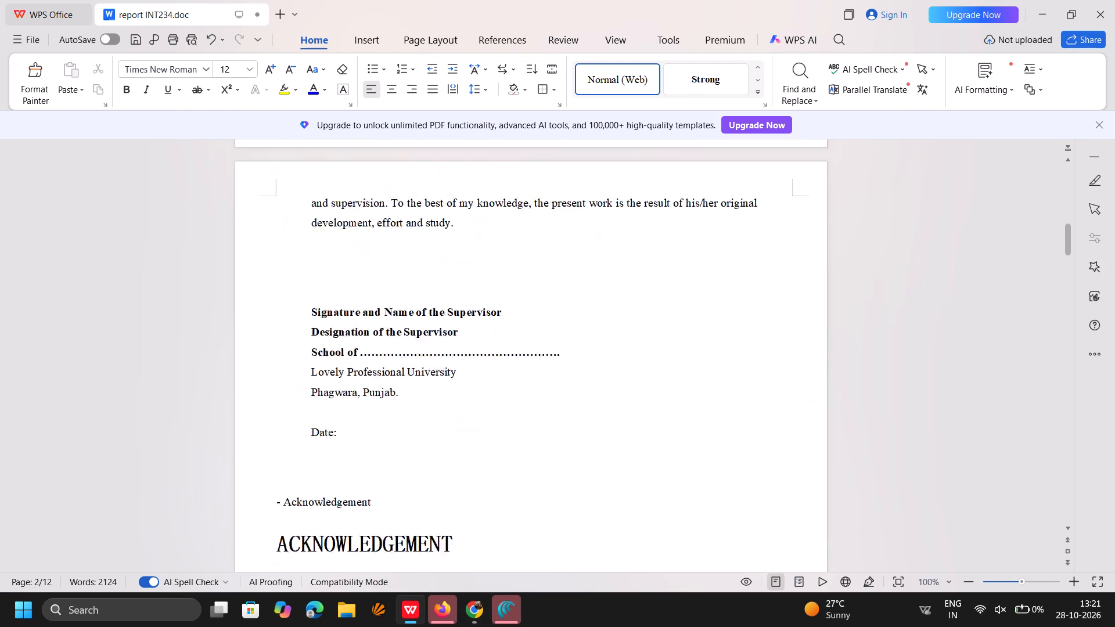
{"action": "scroll", "coordinate": [495, 182], "scroll_direction": "up", "scroll_amount": 3}
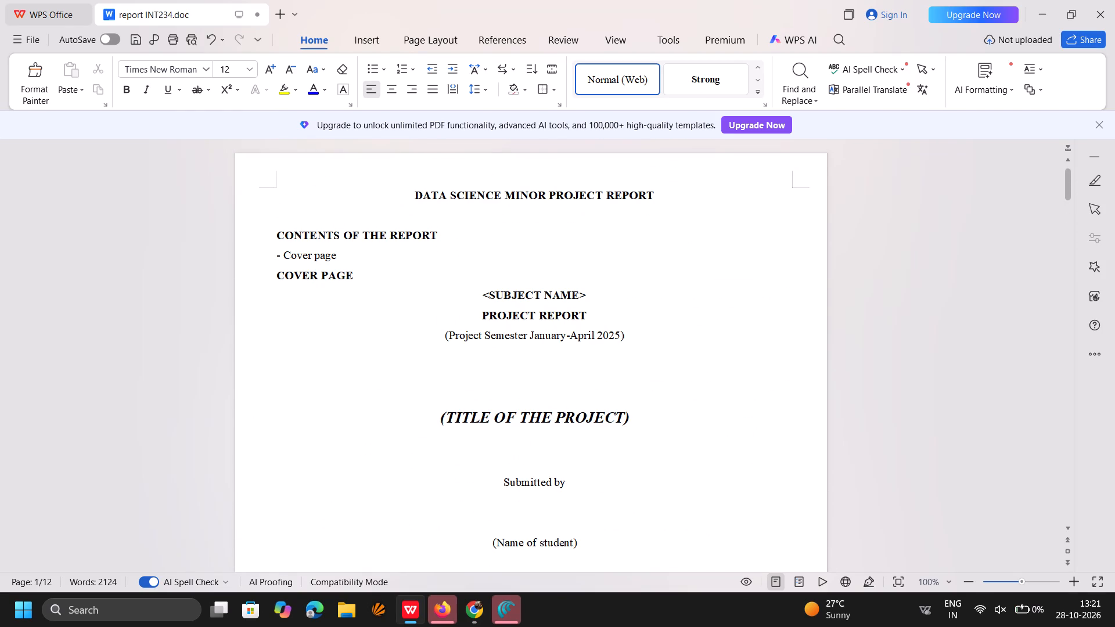
{"action": "left_click_drag", "start_coordinate": [412, 192], "coordinate": [667, 498]}
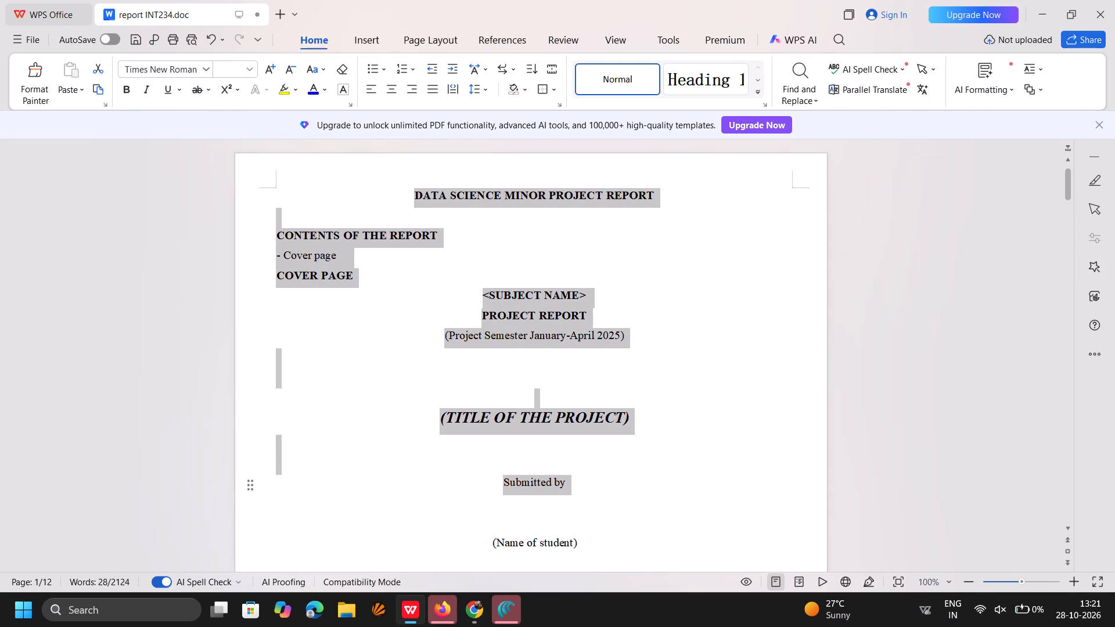
{"action": "left_click_drag", "start_coordinate": [667, 498], "coordinate": [666, 626]}
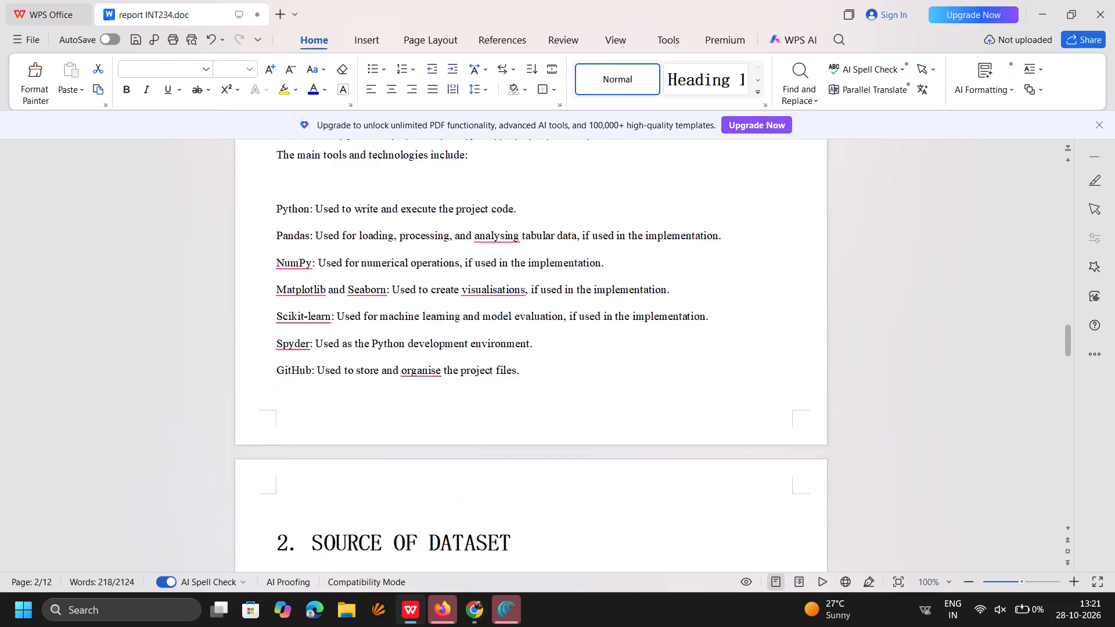
{"action": "left_click_drag", "start_coordinate": [666, 626], "coordinate": [666, 626]}
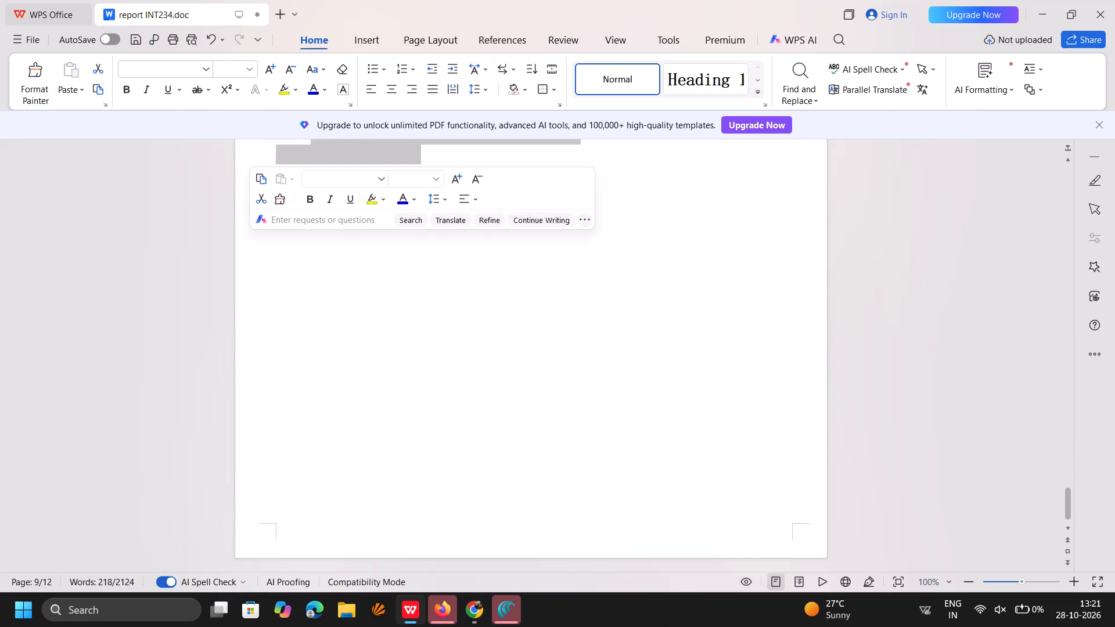
{"action": "scroll", "coordinate": [628, 416], "scroll_direction": "up", "scroll_amount": 6}
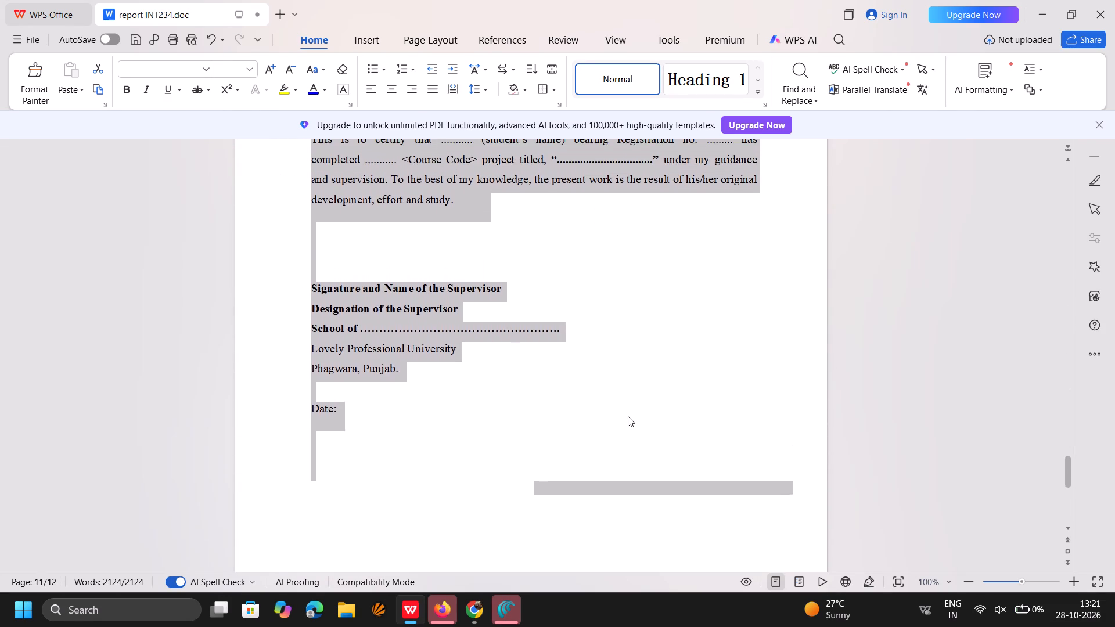
{"action": "key", "text": "ctrl+c"}
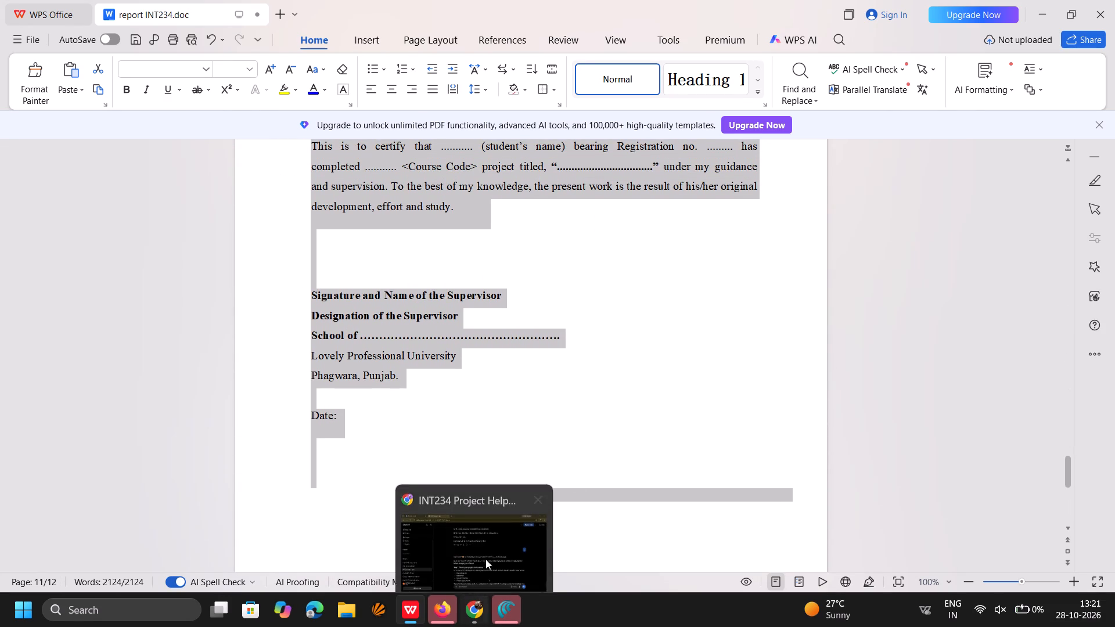
Switch to the INT234 Project Help chat in ChatGPT in Chrome and send the copied report text without any added message.
{"action": "left_click", "coordinate": [489, 537]}
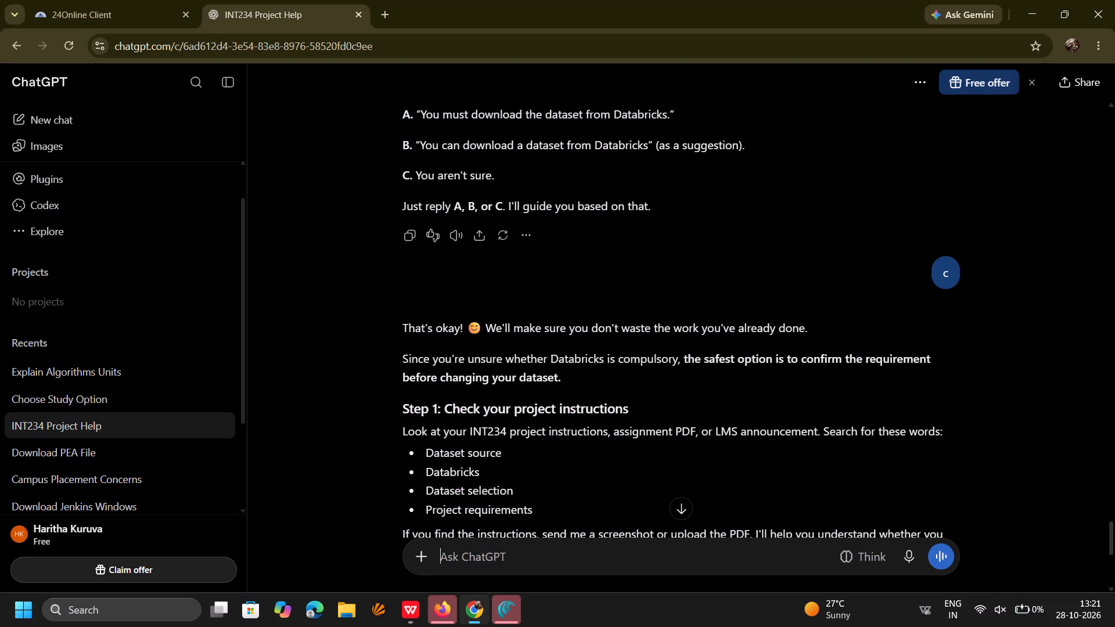
{"action": "key", "text": "ctrl+v"}
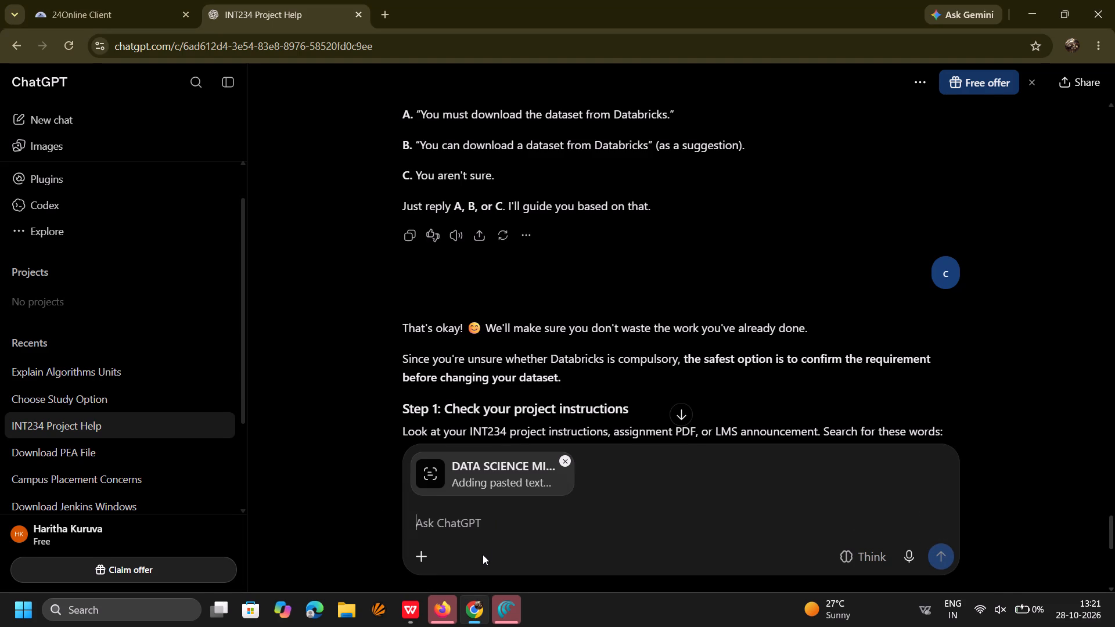
{"action": "key", "text": "Return"}
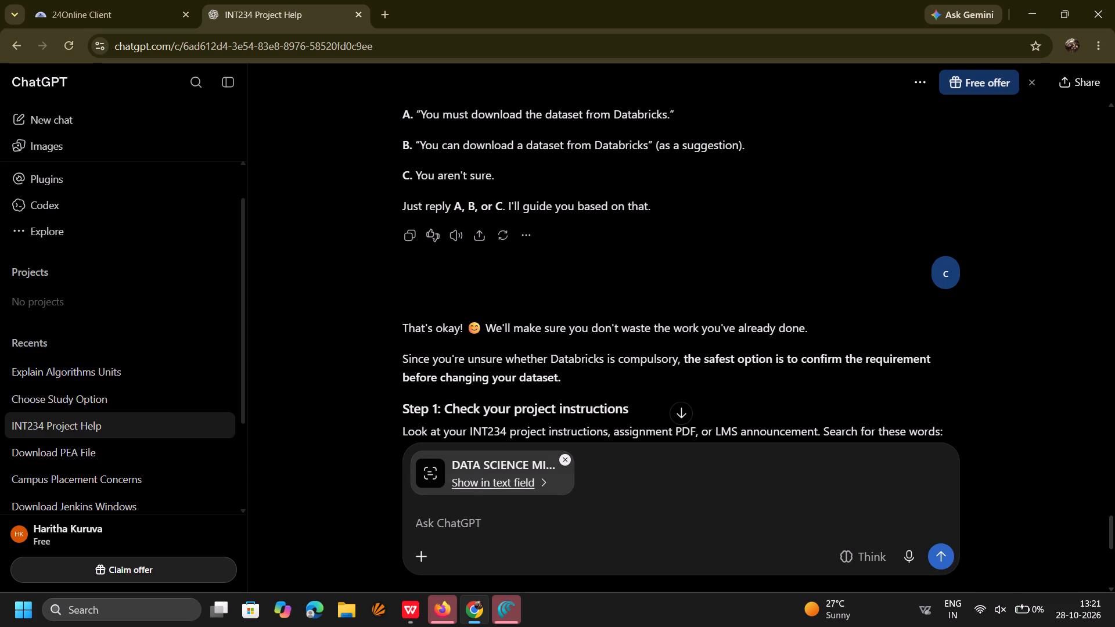
{"action": "left_click", "coordinate": [940, 560]}
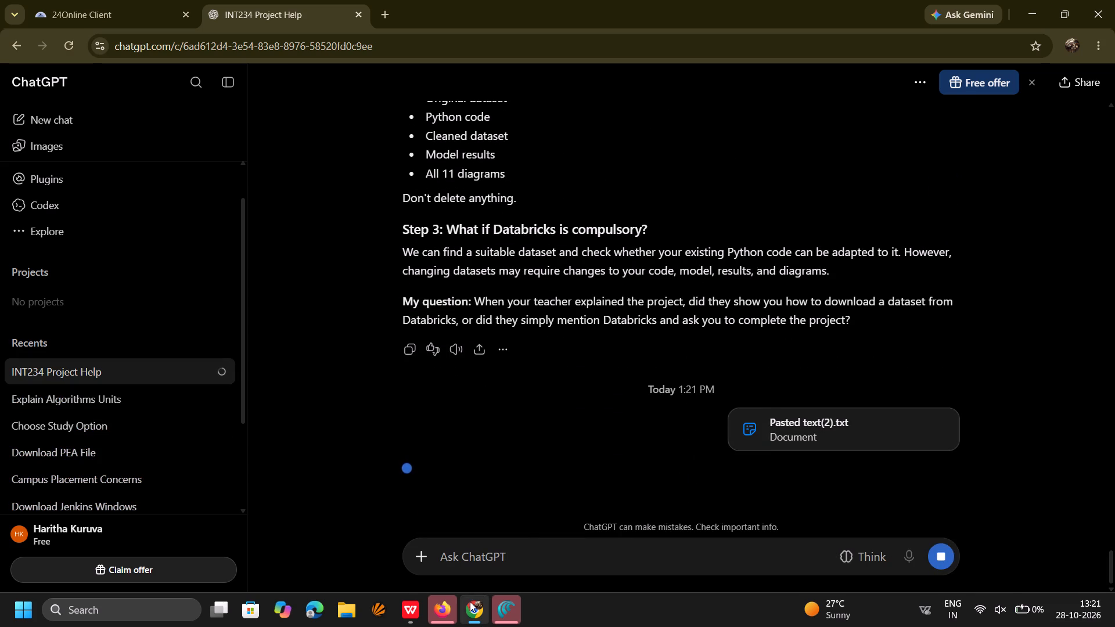
Search Windows for the Kuro app and launch it.
{"action": "left_click", "coordinate": [170, 609]}
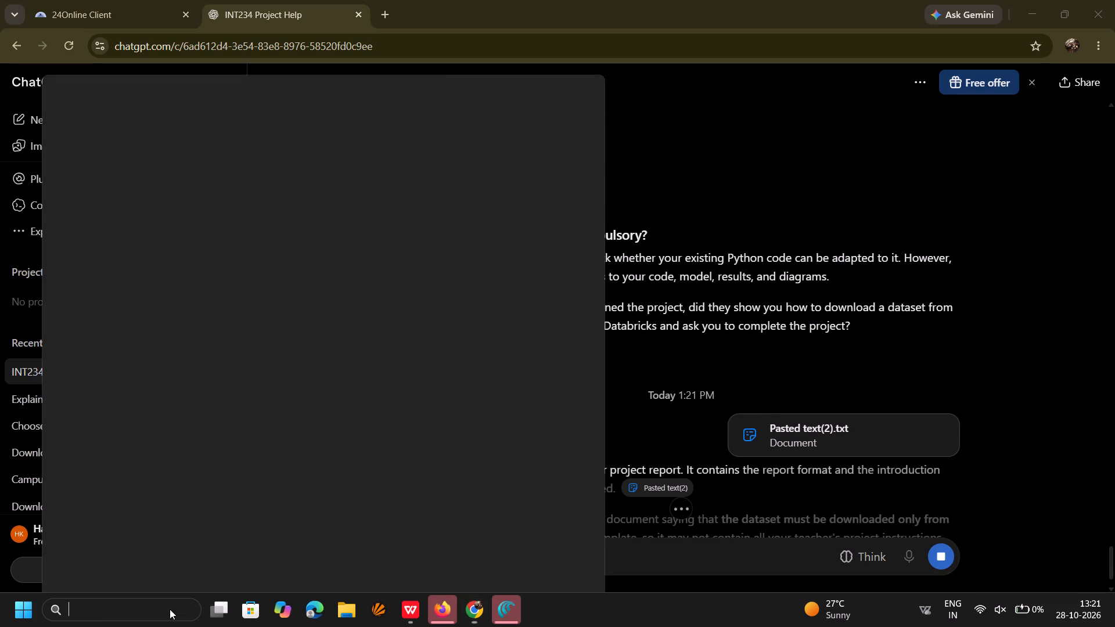
{"action": "key", "text": "k"}
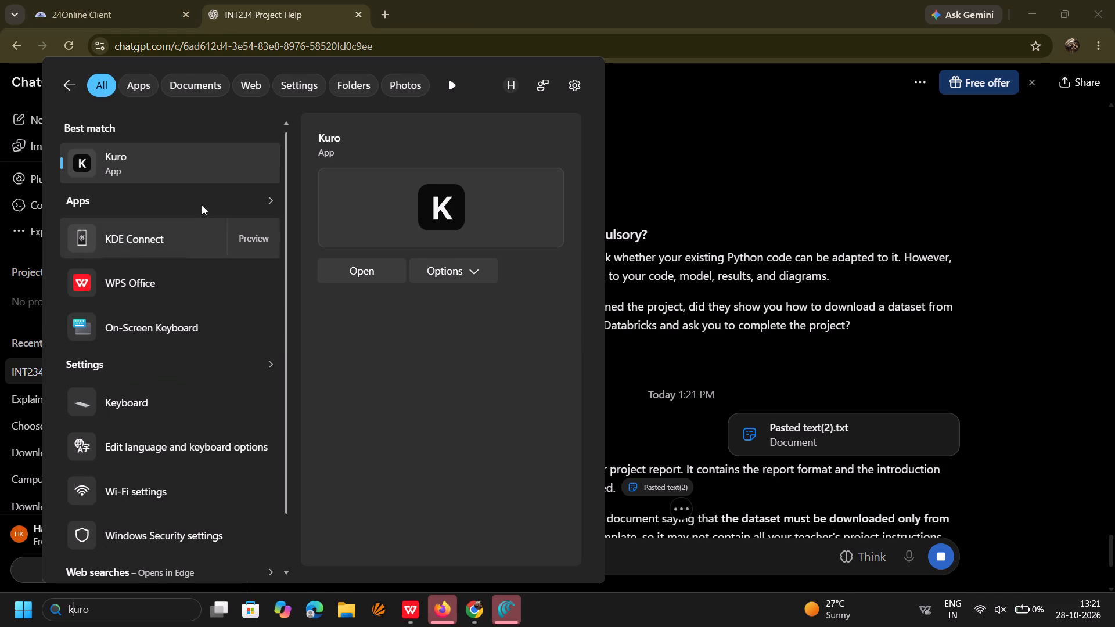
{"action": "left_click", "coordinate": [369, 272]}
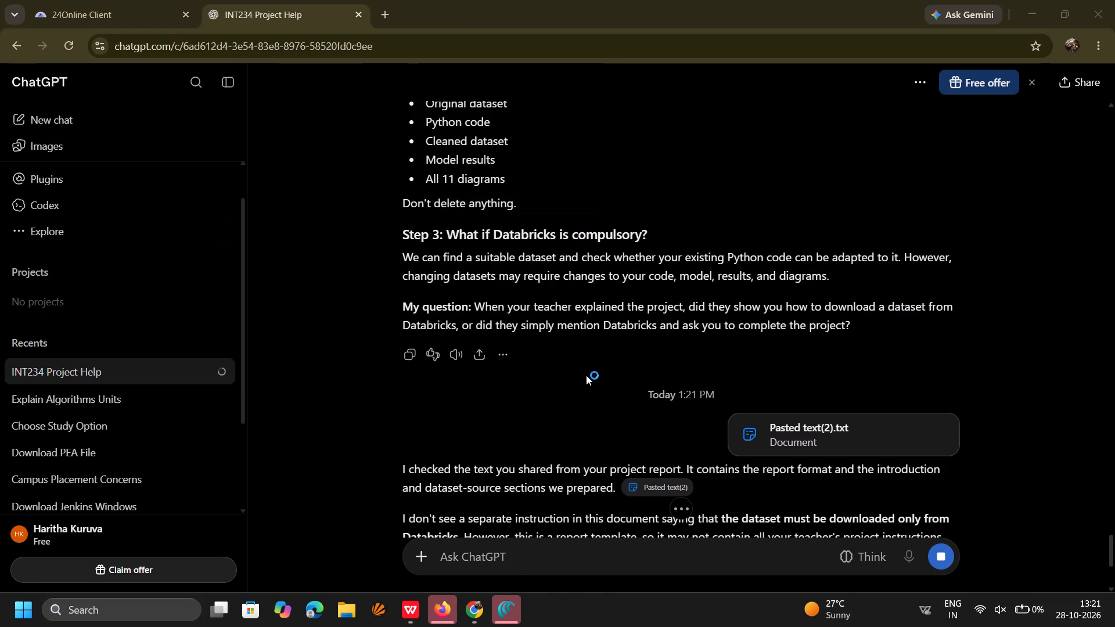
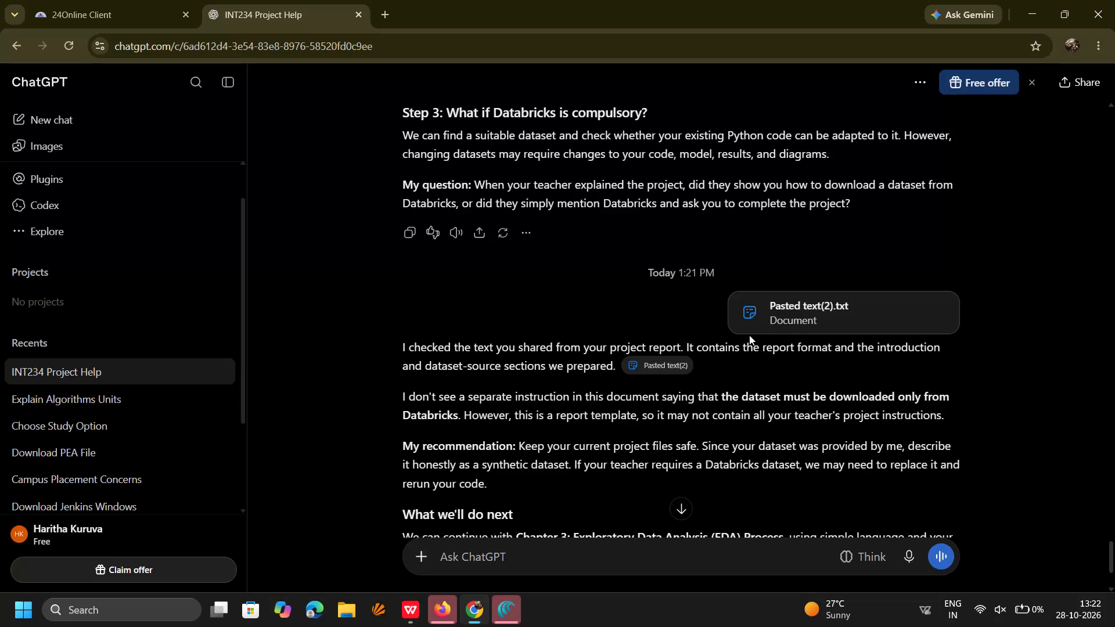
Read ChatGPT's reply to the pasted report text through to its closing question in the INT234 Project Help chat.
{"action": "scroll", "coordinate": [749, 335], "scroll_direction": "down", "scroll_amount": 2}
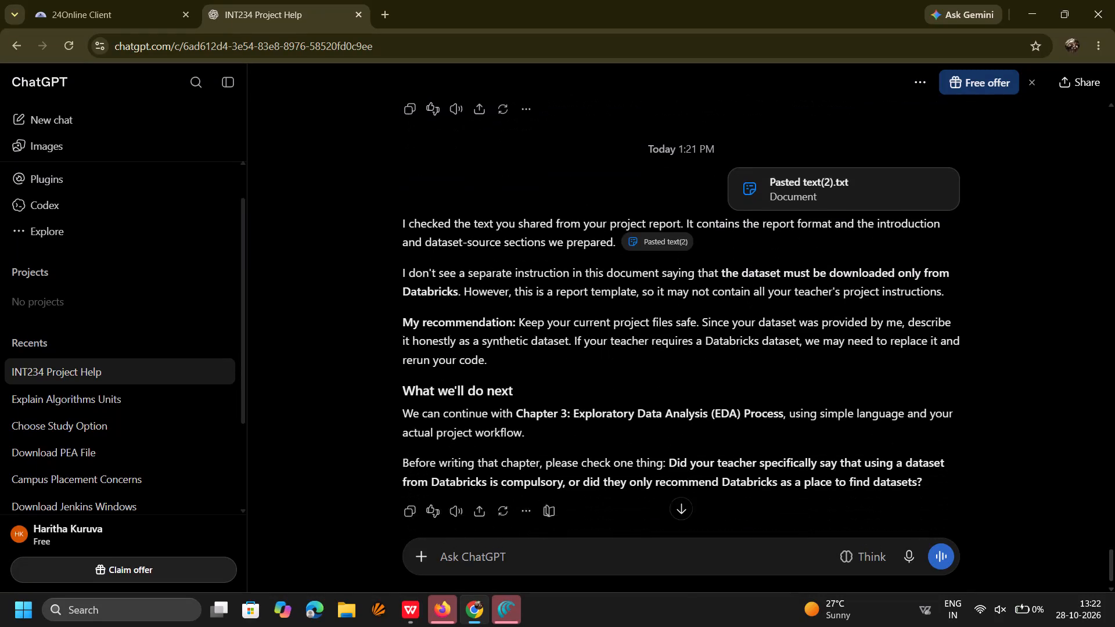
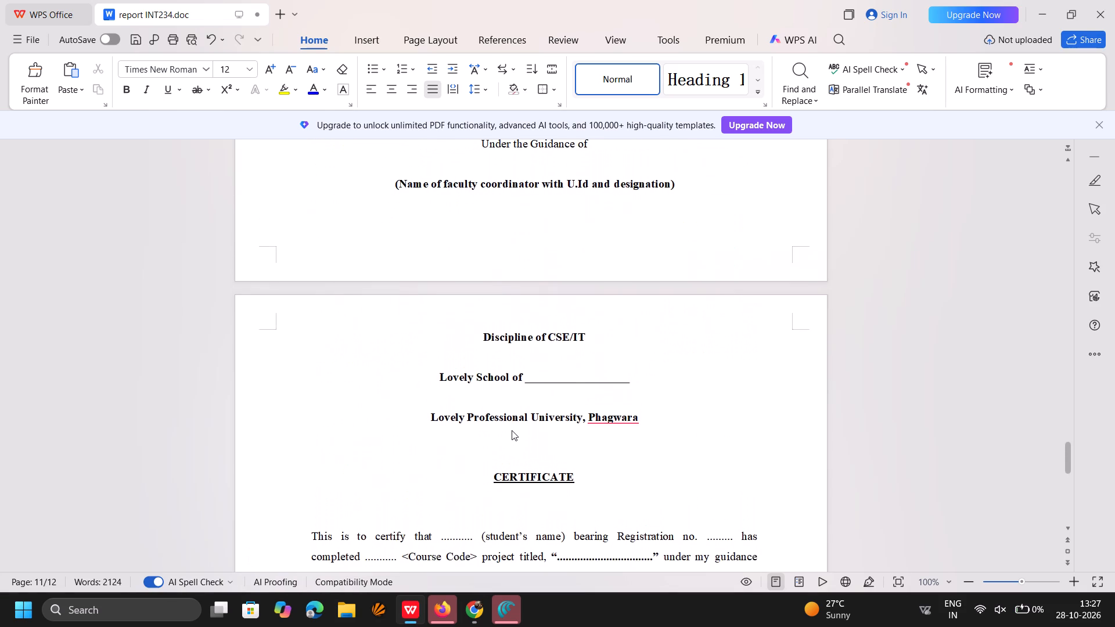
{"action": "scroll", "coordinate": [512, 430], "scroll_direction": "up", "scroll_amount": 3}
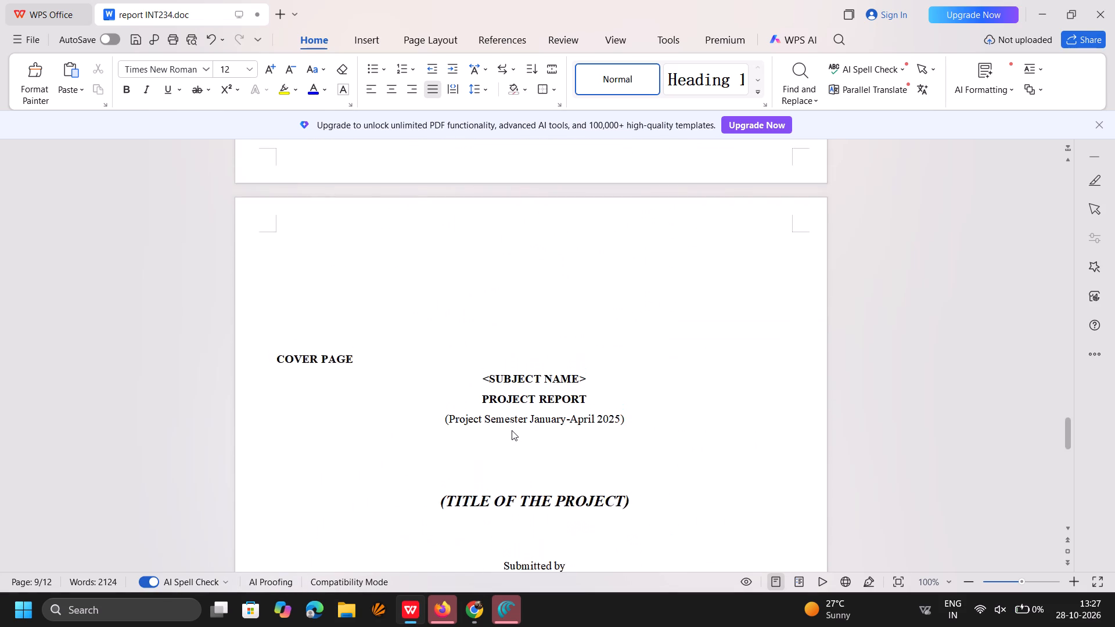
{"action": "scroll", "coordinate": [512, 430], "scroll_direction": "down", "scroll_amount": 6}
{"action": "scroll", "coordinate": [512, 430], "scroll_direction": "up", "scroll_amount": 5}
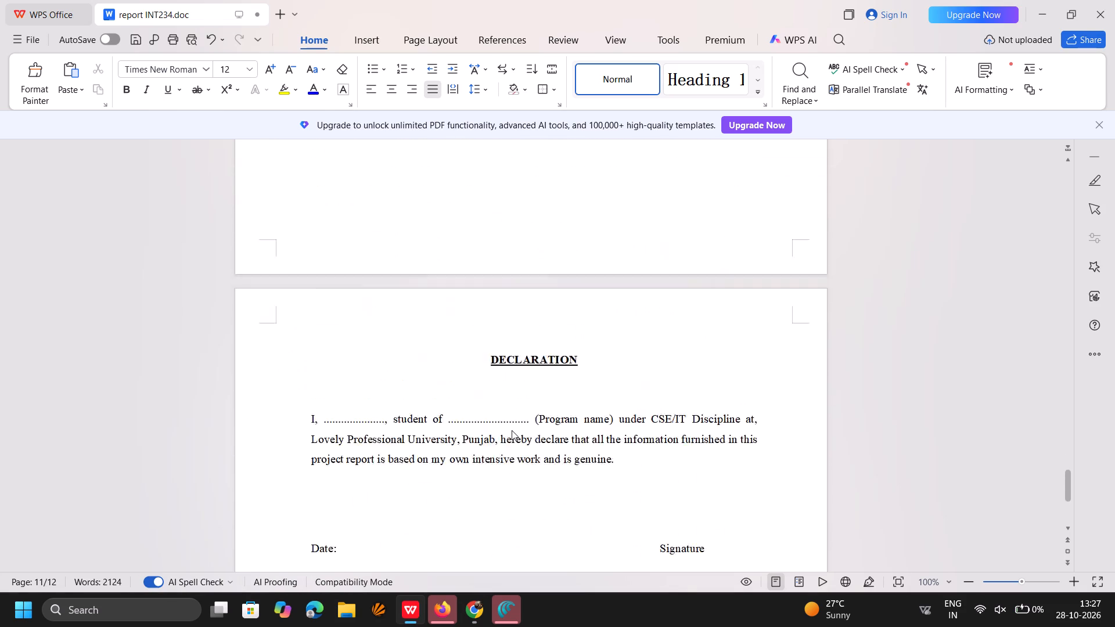
{"action": "scroll", "coordinate": [512, 430], "scroll_direction": "up", "scroll_amount": 6}
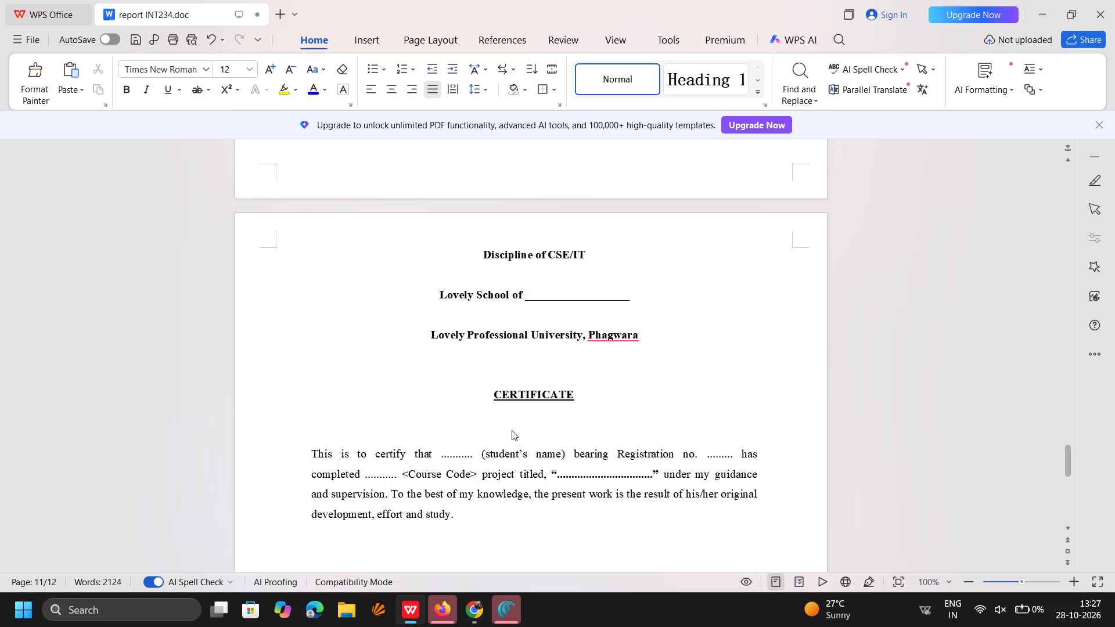
{"action": "scroll", "coordinate": [512, 430], "scroll_direction": "up", "scroll_amount": 4}
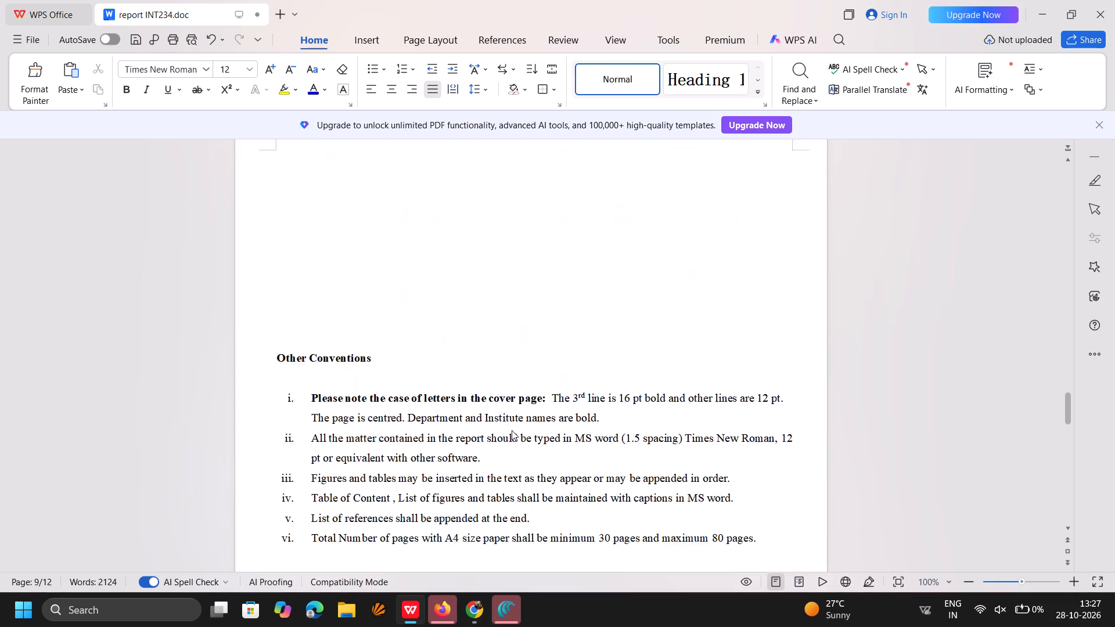
{"action": "scroll", "coordinate": [512, 430], "scroll_direction": "up", "scroll_amount": 3}
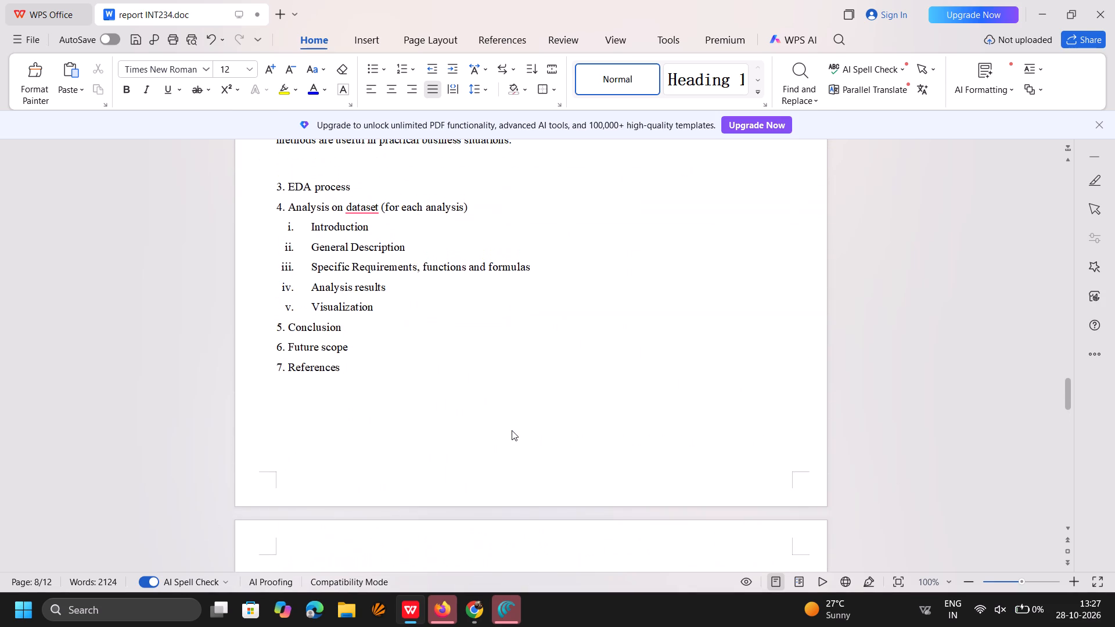
{"action": "scroll", "coordinate": [512, 430], "scroll_direction": "up", "scroll_amount": 3}
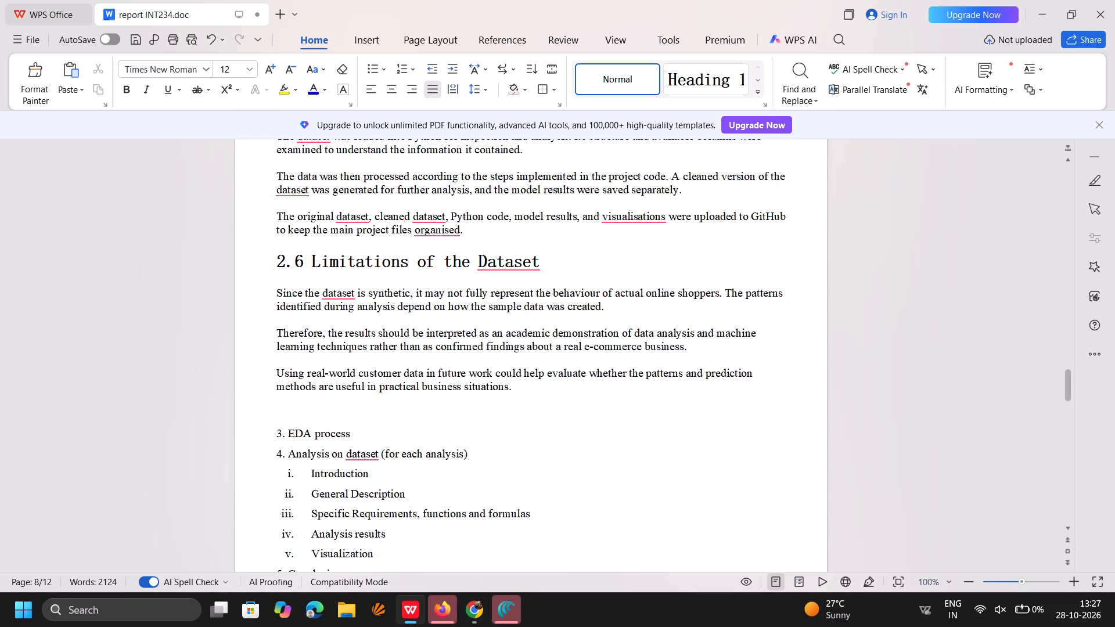
{"action": "left_click", "coordinate": [517, 390]}
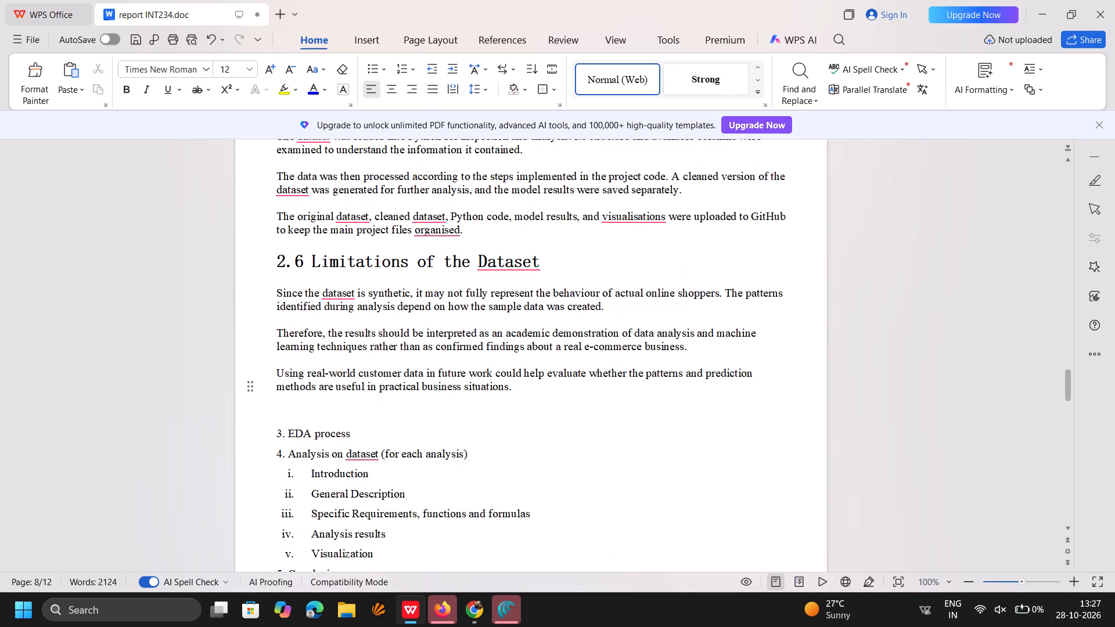
{"action": "key", "text": "Return"}
{"action": "scroll", "coordinate": [517, 390], "scroll_direction": "down", "scroll_amount": 2}
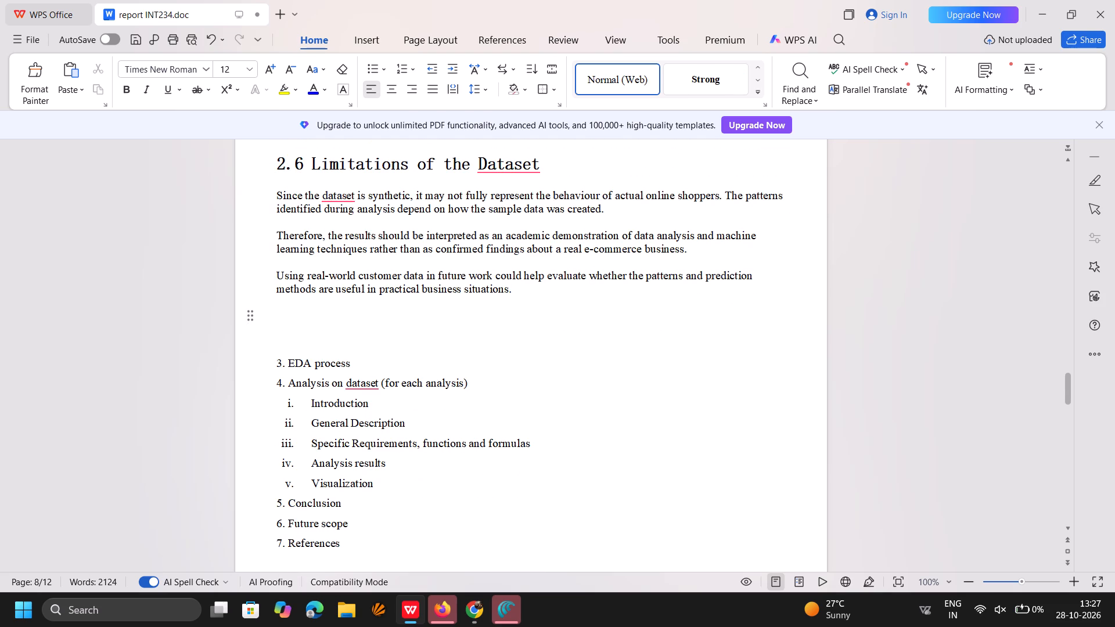
{"action": "scroll", "coordinate": [517, 390], "scroll_direction": "down", "scroll_amount": 1}
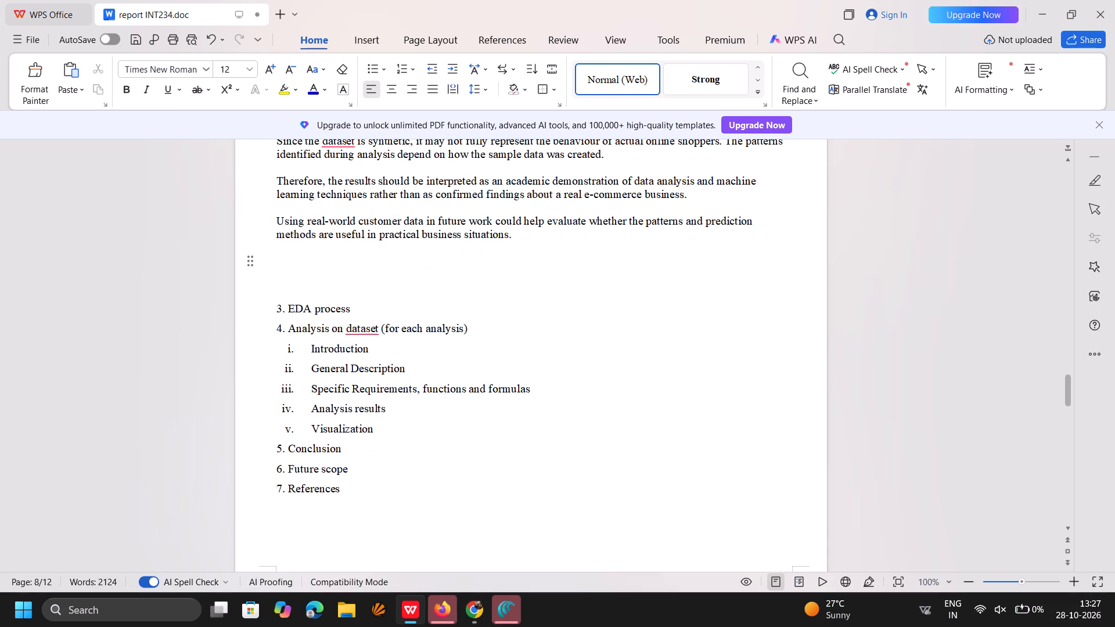
{"action": "key", "text": "ctrl+v"}
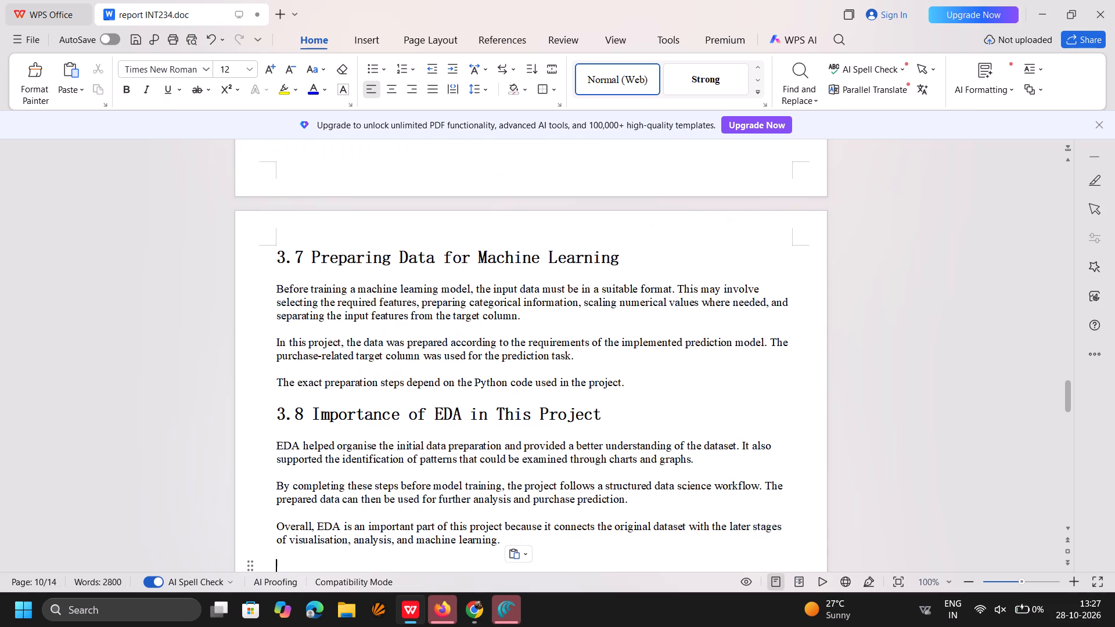
Review the pasted Chapter 3 in the report, from the EDA Process heading through section 3.8 and the outline below it.
{"action": "scroll", "coordinate": [517, 390], "scroll_direction": "up", "scroll_amount": 4}
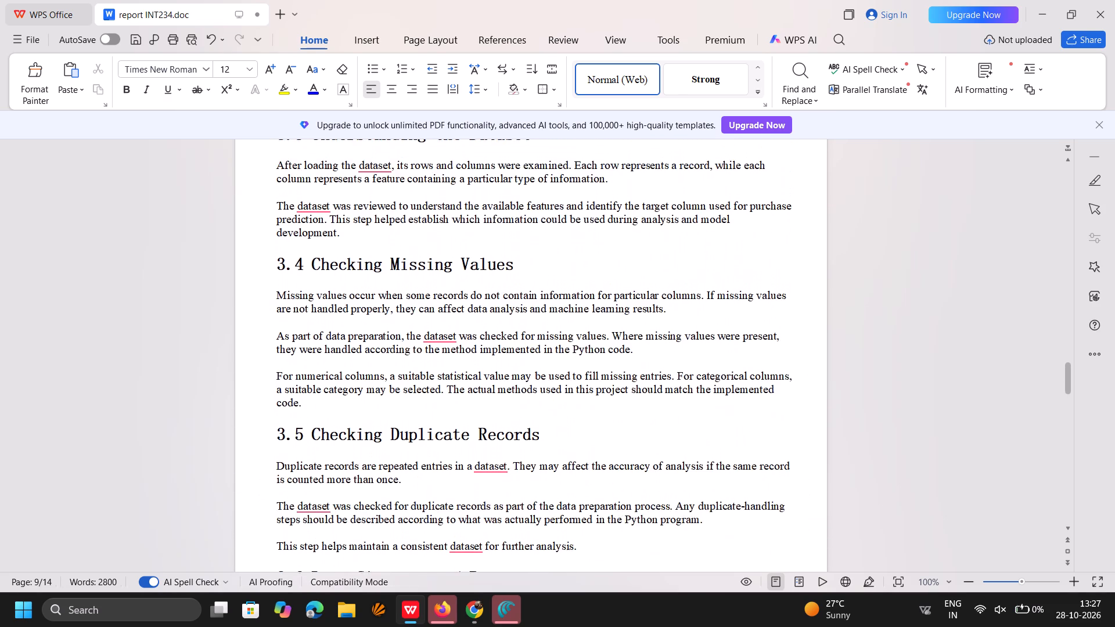
{"action": "scroll", "coordinate": [517, 390], "scroll_direction": "up", "scroll_amount": 3}
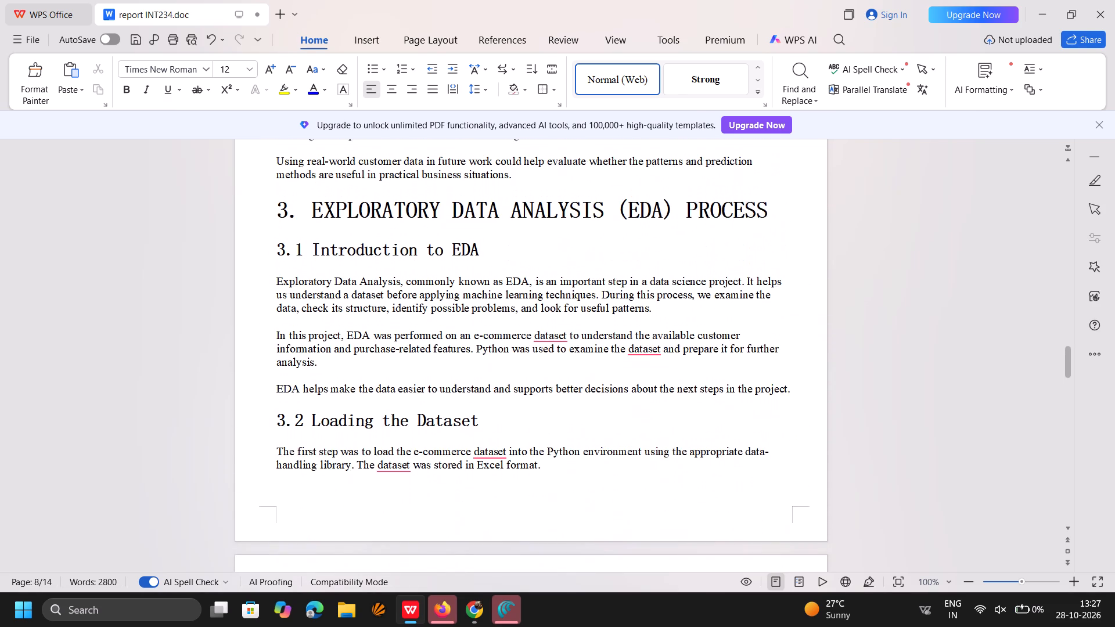
{"action": "scroll", "coordinate": [517, 390], "scroll_direction": "up", "scroll_amount": 1}
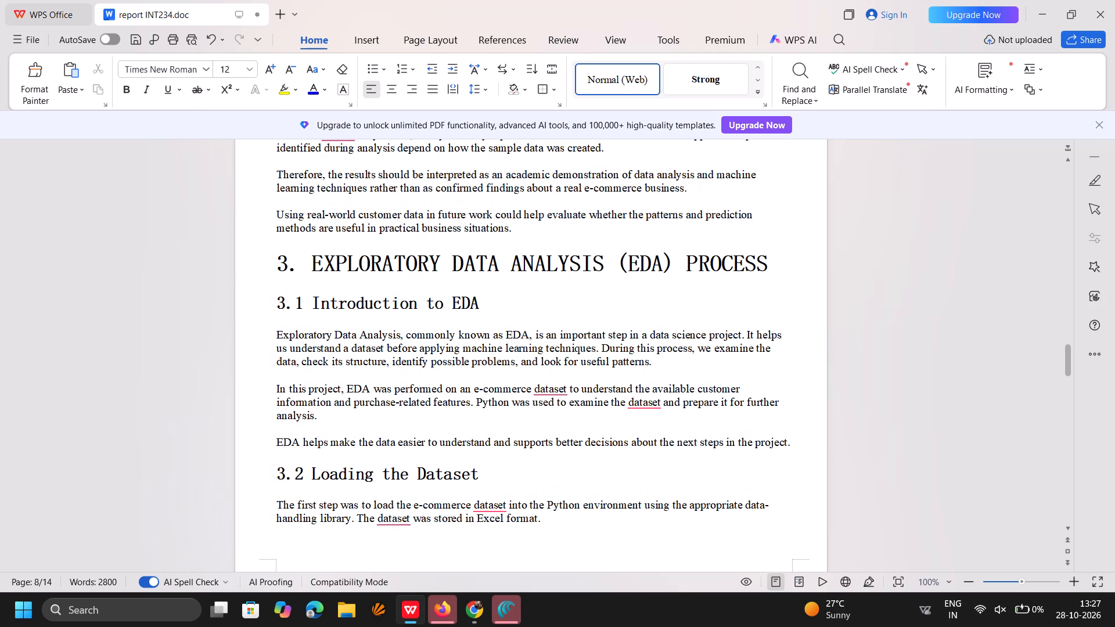
{"action": "scroll", "coordinate": [517, 390], "scroll_direction": "down", "scroll_amount": 1}
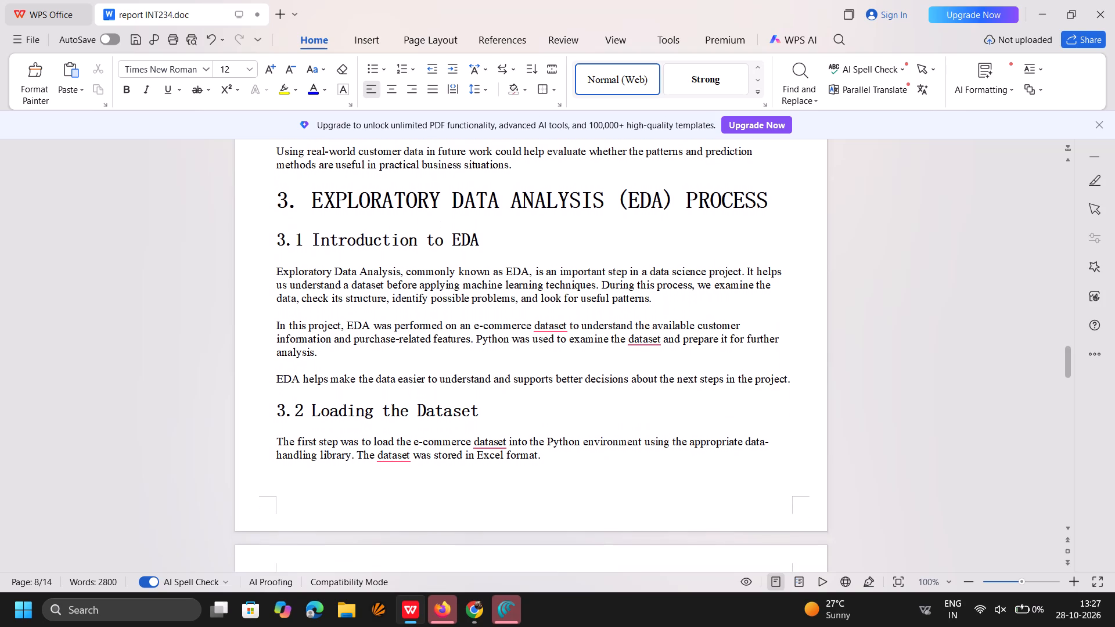
{"action": "scroll", "coordinate": [517, 390], "scroll_direction": "down", "scroll_amount": 3}
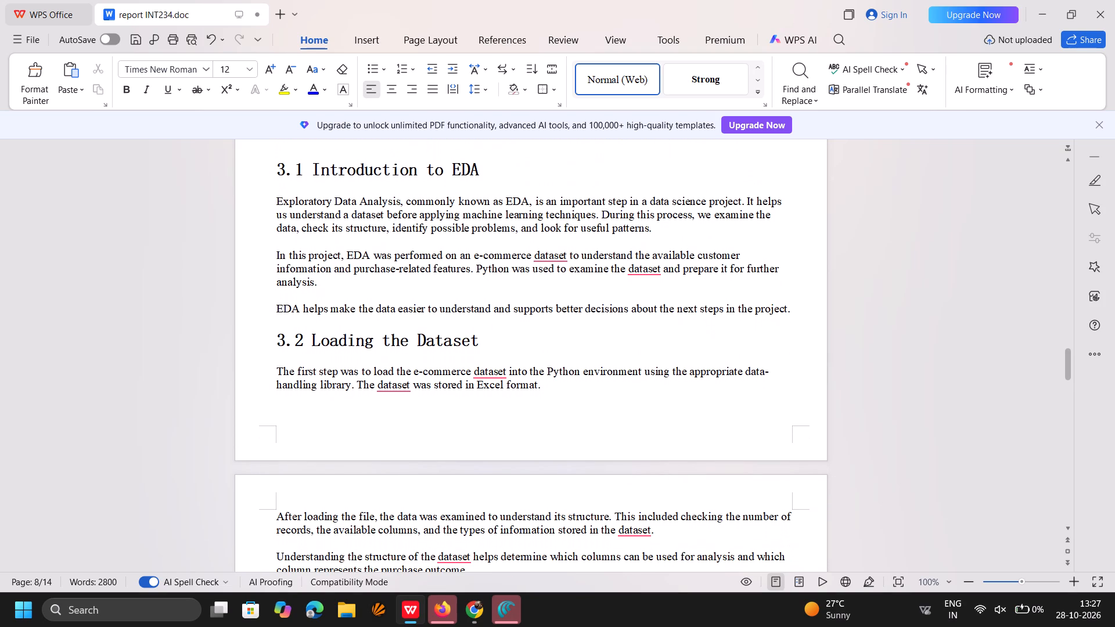
{"action": "scroll", "coordinate": [517, 390], "scroll_direction": "down", "scroll_amount": 2}
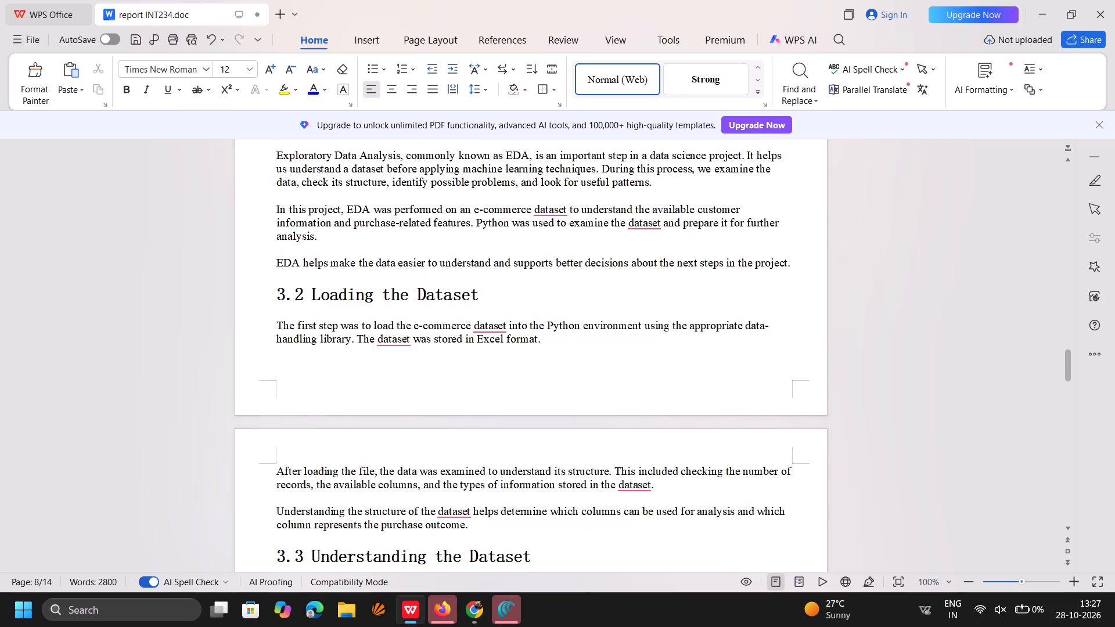
{"action": "scroll", "coordinate": [517, 390], "scroll_direction": "down", "scroll_amount": 3}
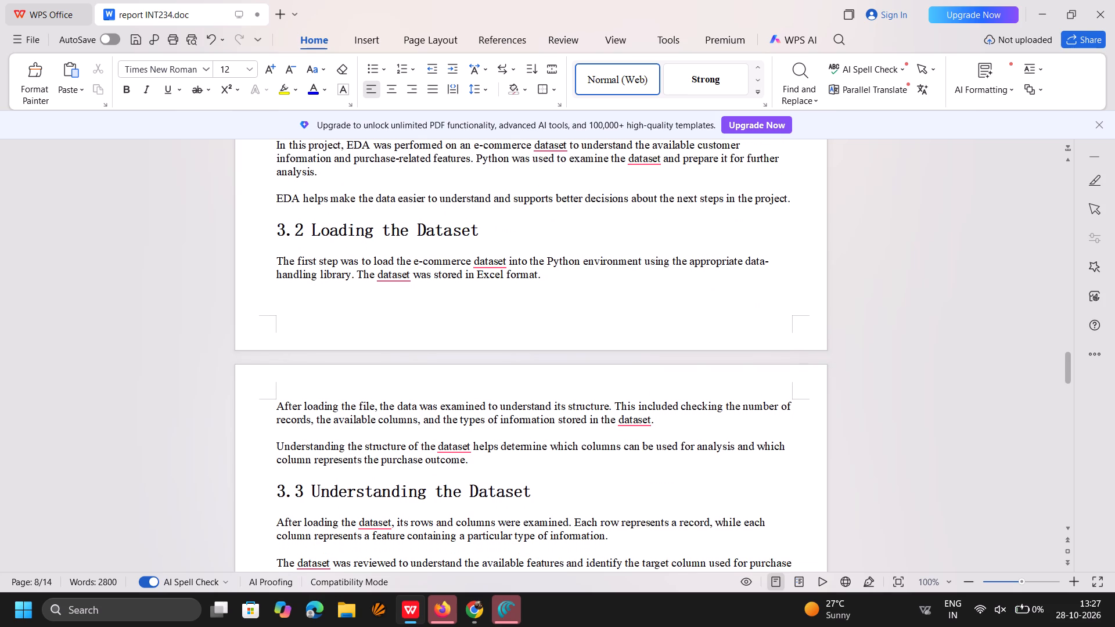
{"action": "scroll", "coordinate": [517, 390], "scroll_direction": "down", "scroll_amount": 3}
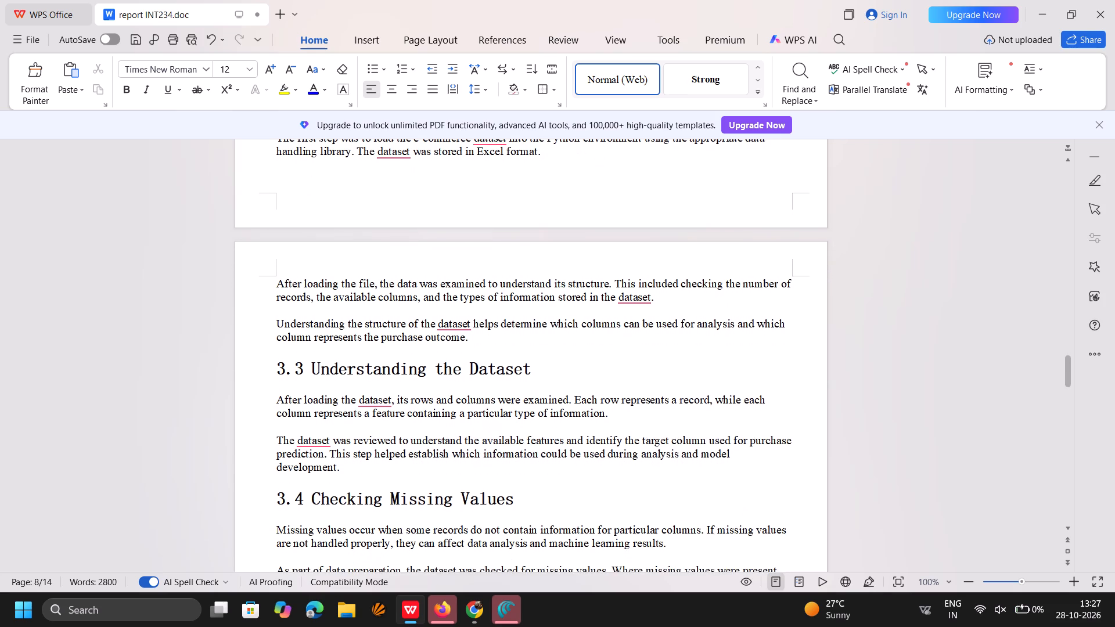
{"action": "scroll", "coordinate": [517, 390], "scroll_direction": "down", "scroll_amount": 4}
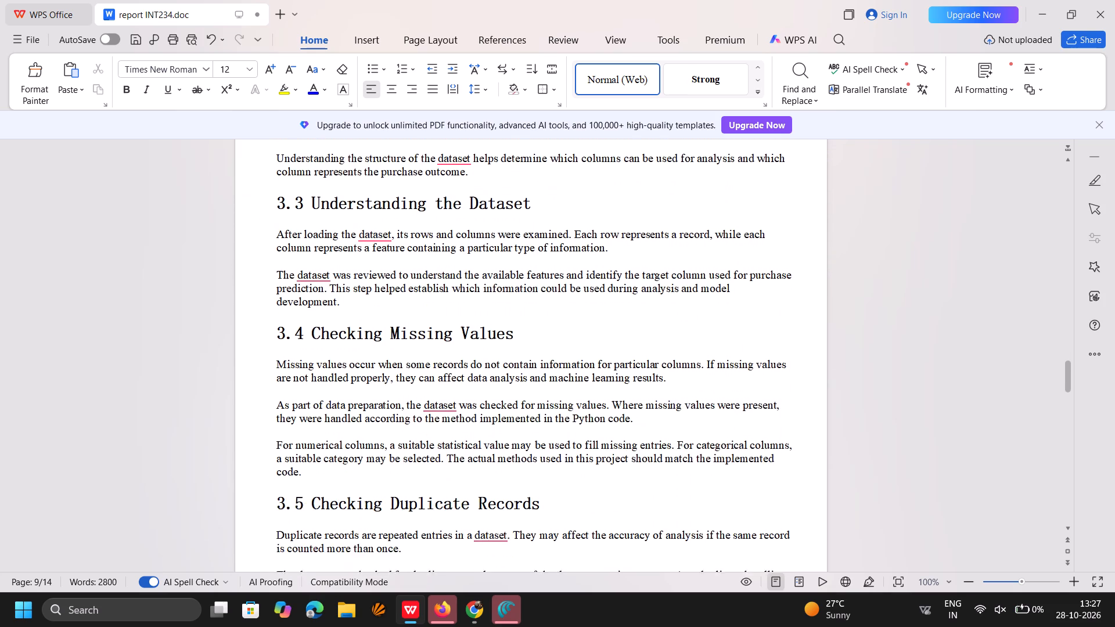
{"action": "scroll", "coordinate": [517, 390], "scroll_direction": "down", "scroll_amount": 4}
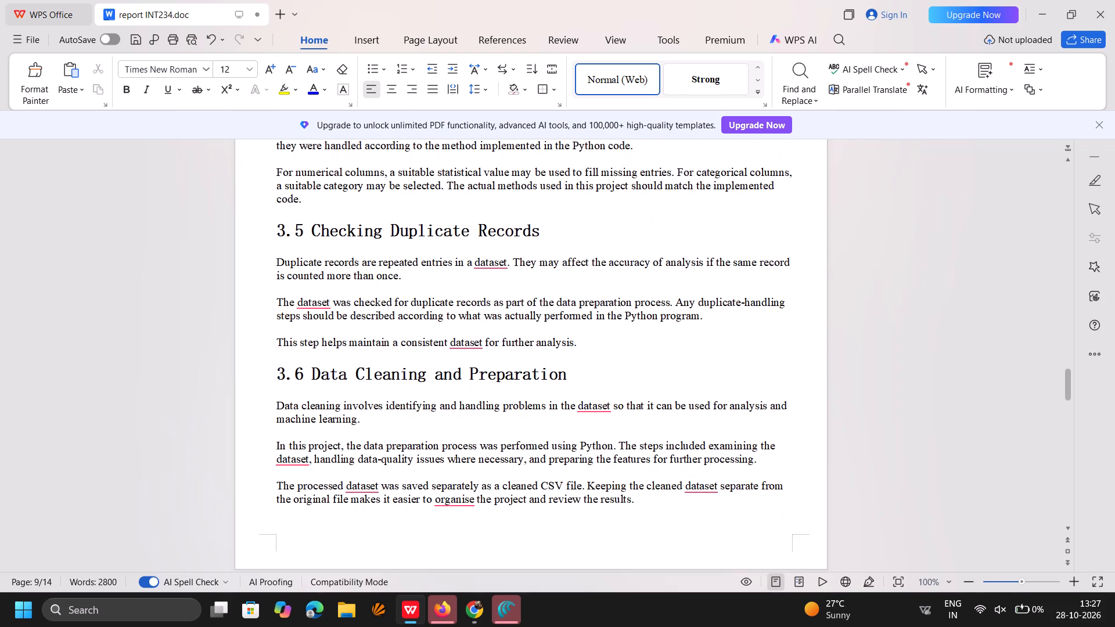
{"action": "scroll", "coordinate": [517, 390], "scroll_direction": "down", "scroll_amount": 5}
{"action": "scroll", "coordinate": [517, 390], "scroll_direction": "up", "scroll_amount": 2}
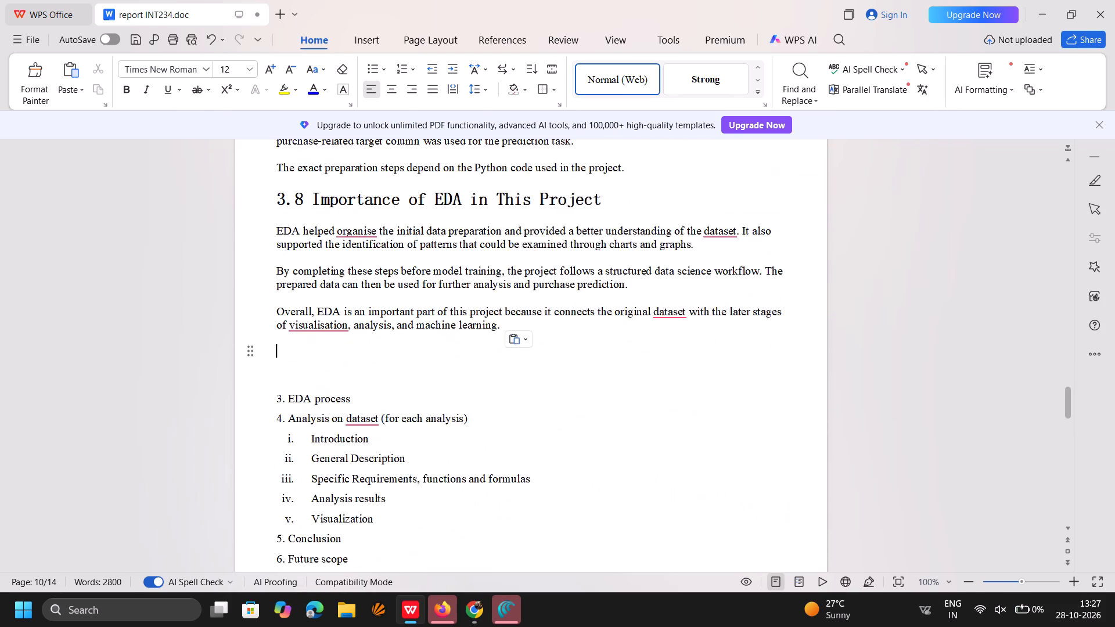
{"action": "scroll", "coordinate": [517, 390], "scroll_direction": "up", "scroll_amount": 3}
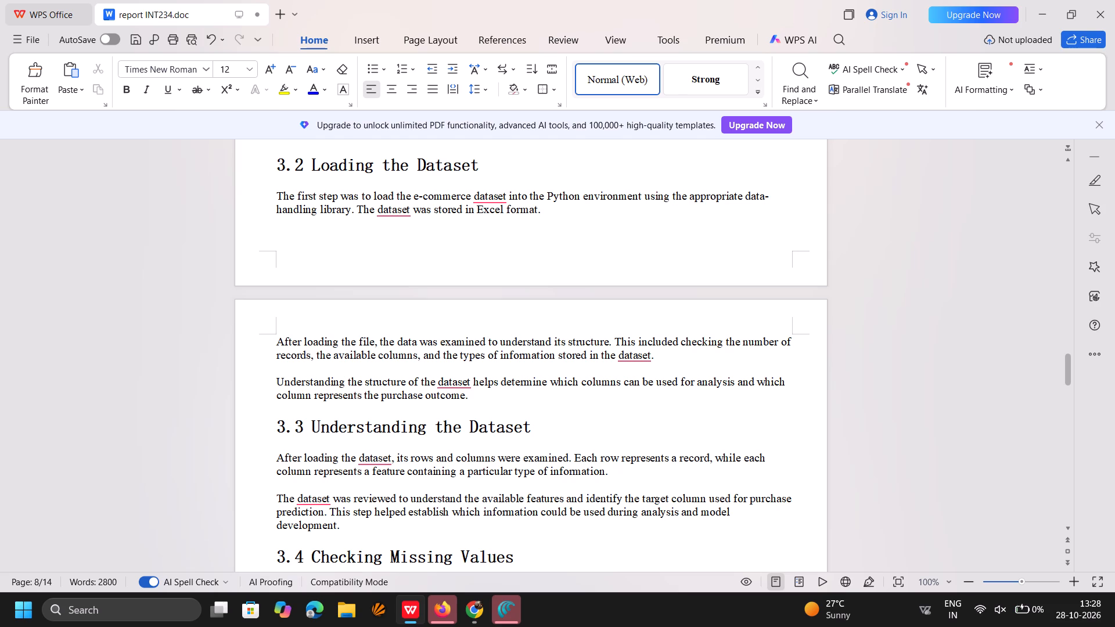
{"action": "scroll", "coordinate": [517, 390], "scroll_direction": "up", "scroll_amount": 2}
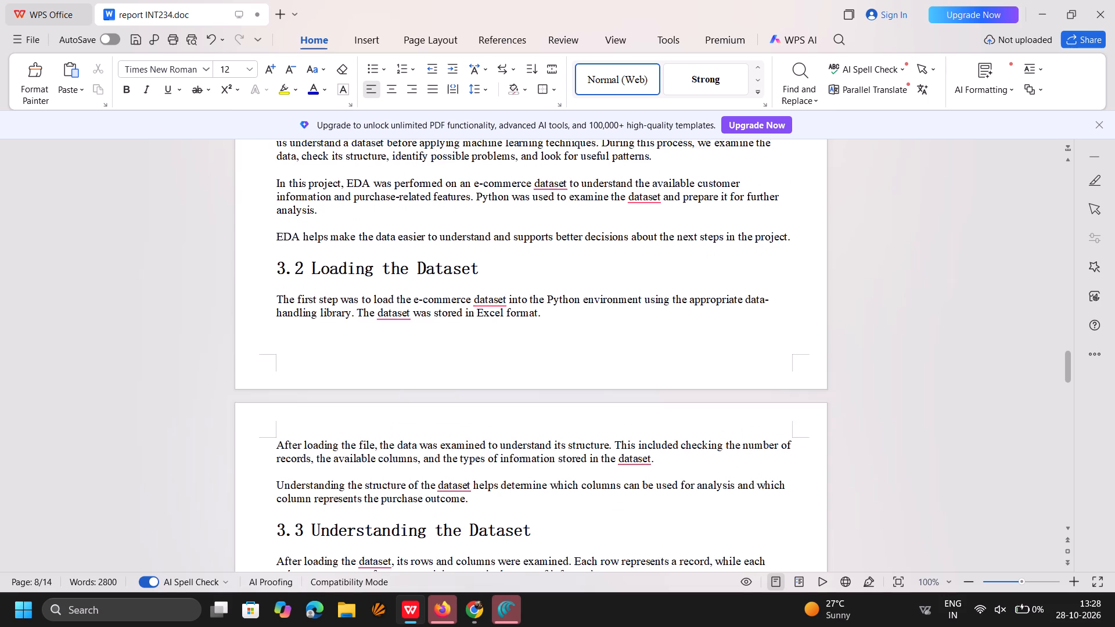
{"action": "scroll", "coordinate": [517, 390], "scroll_direction": "up", "scroll_amount": 2}
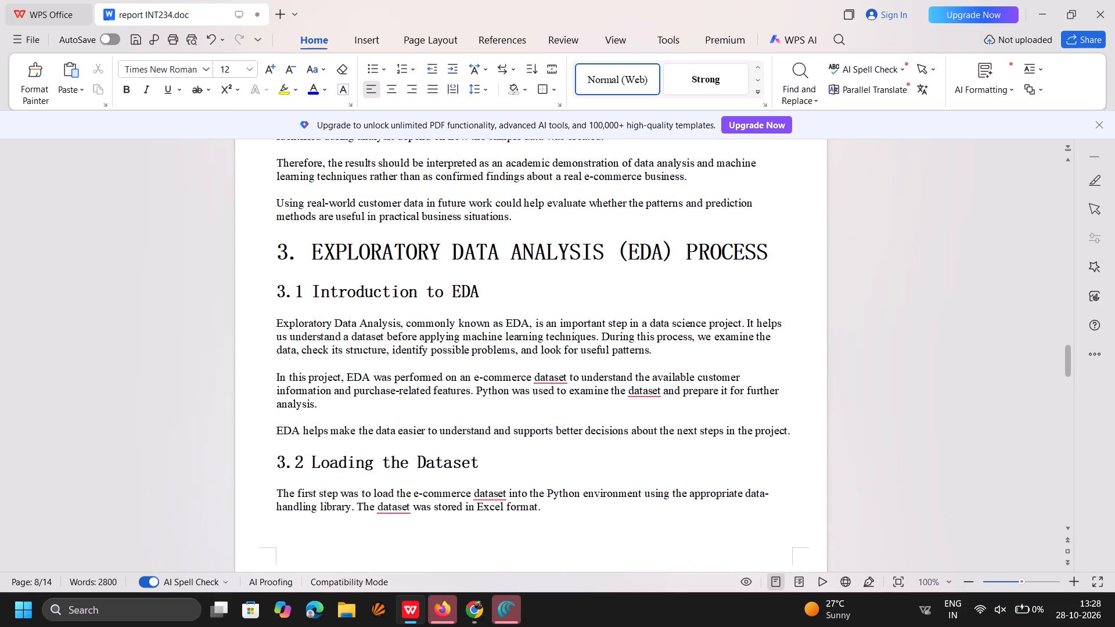
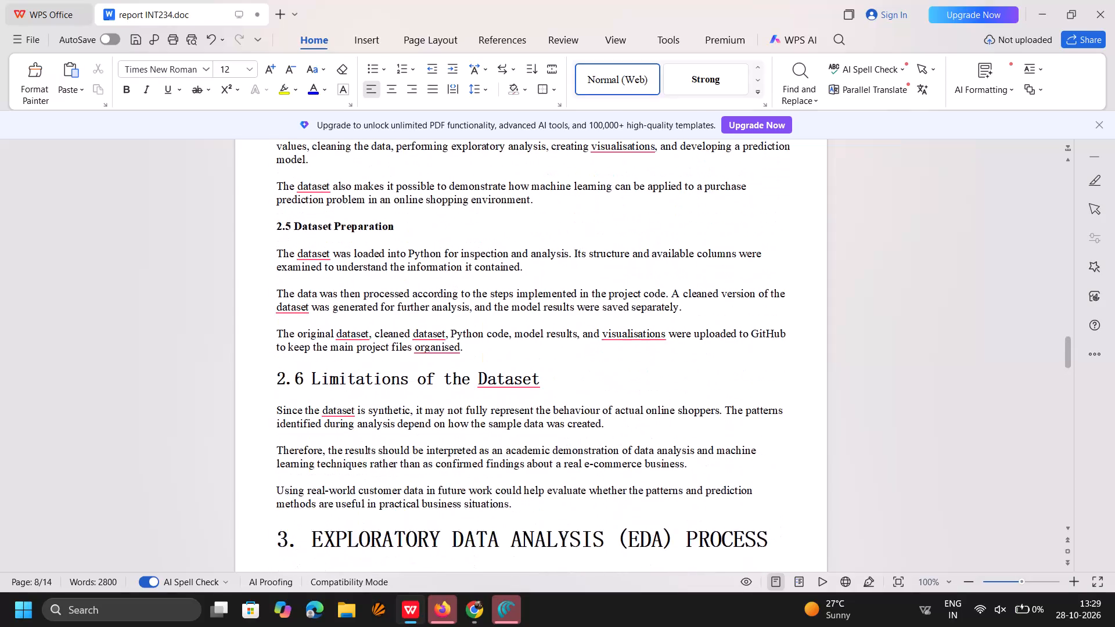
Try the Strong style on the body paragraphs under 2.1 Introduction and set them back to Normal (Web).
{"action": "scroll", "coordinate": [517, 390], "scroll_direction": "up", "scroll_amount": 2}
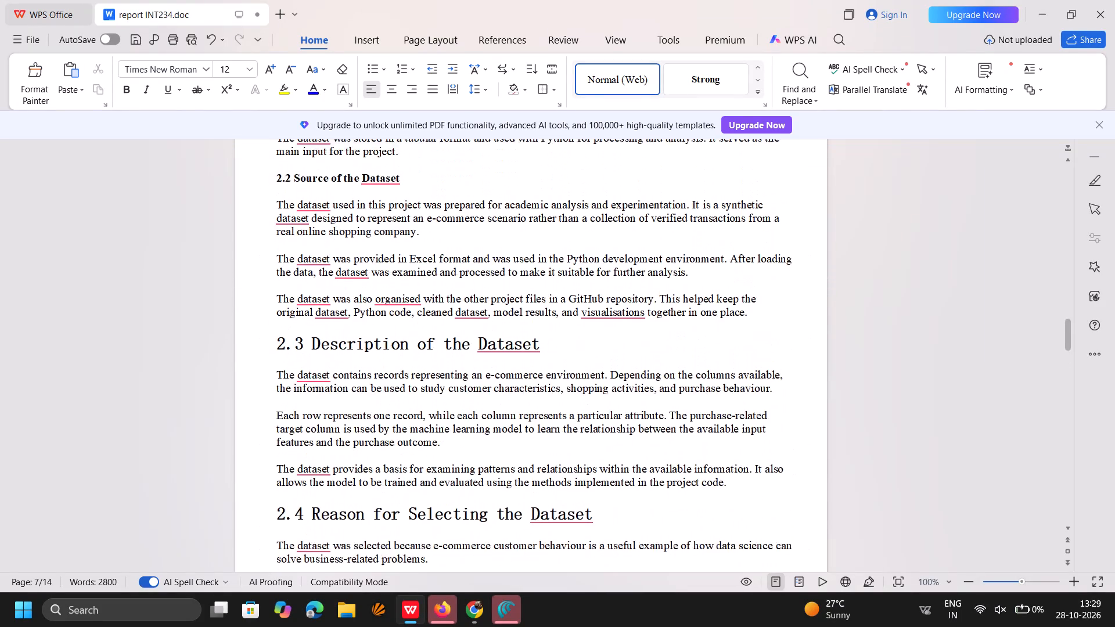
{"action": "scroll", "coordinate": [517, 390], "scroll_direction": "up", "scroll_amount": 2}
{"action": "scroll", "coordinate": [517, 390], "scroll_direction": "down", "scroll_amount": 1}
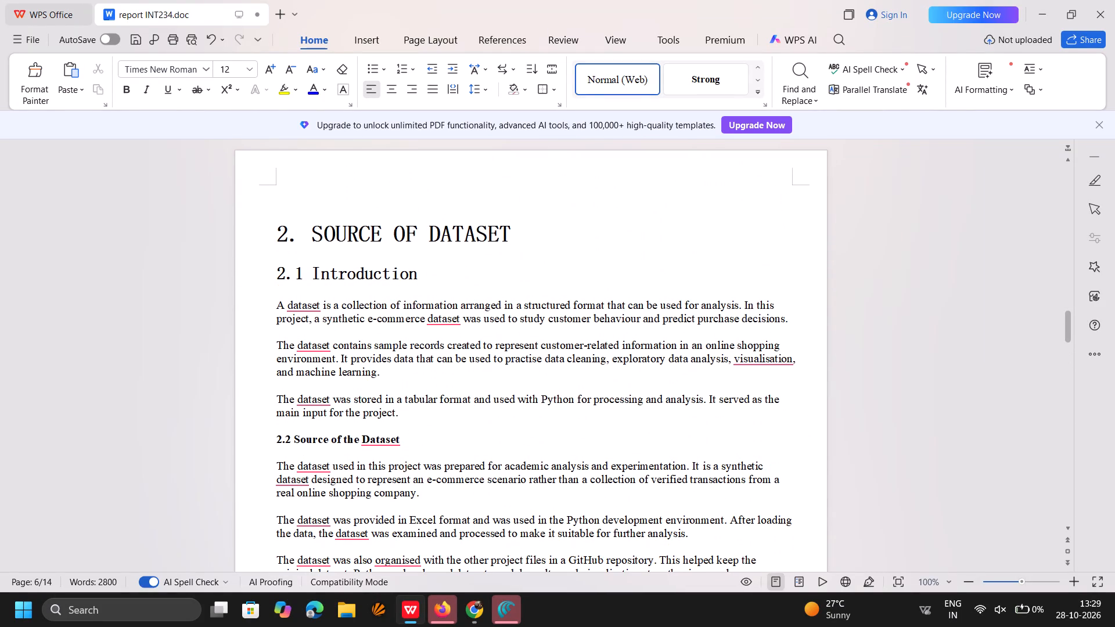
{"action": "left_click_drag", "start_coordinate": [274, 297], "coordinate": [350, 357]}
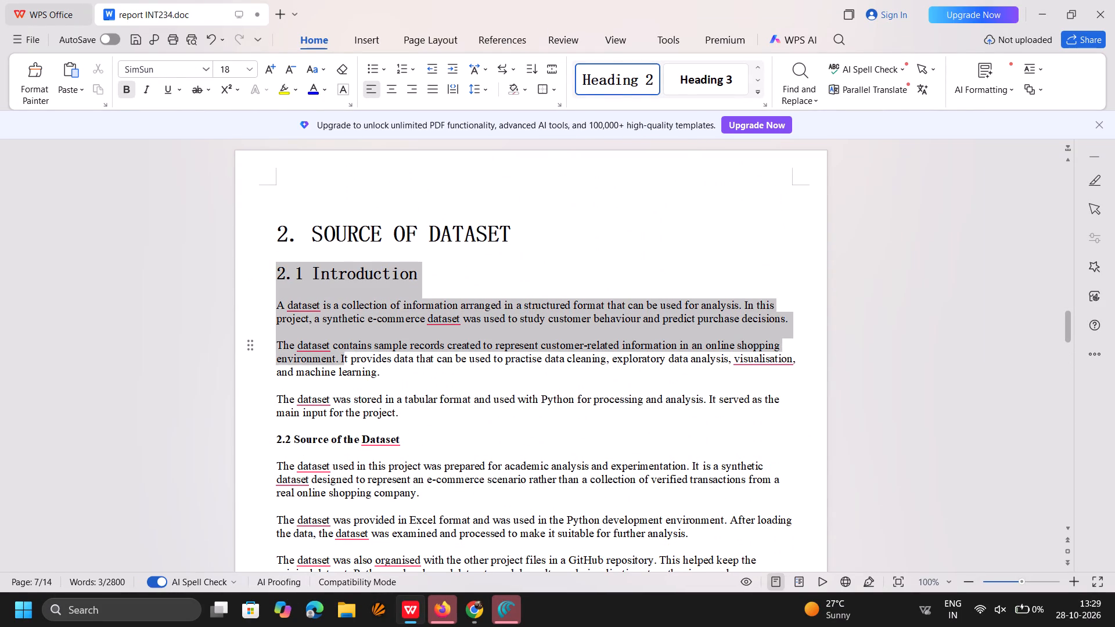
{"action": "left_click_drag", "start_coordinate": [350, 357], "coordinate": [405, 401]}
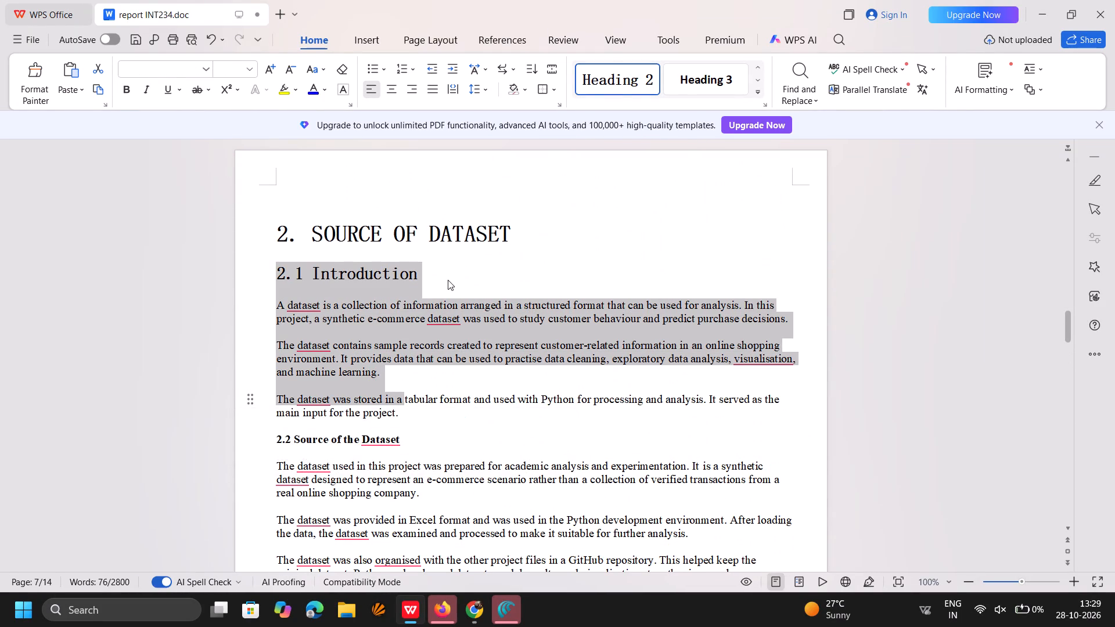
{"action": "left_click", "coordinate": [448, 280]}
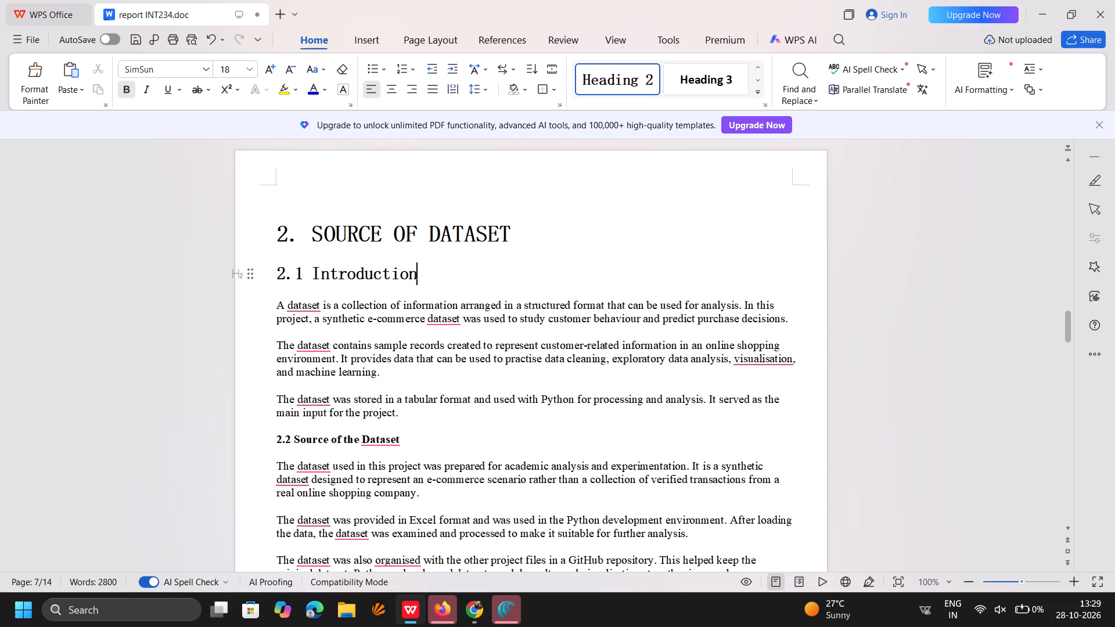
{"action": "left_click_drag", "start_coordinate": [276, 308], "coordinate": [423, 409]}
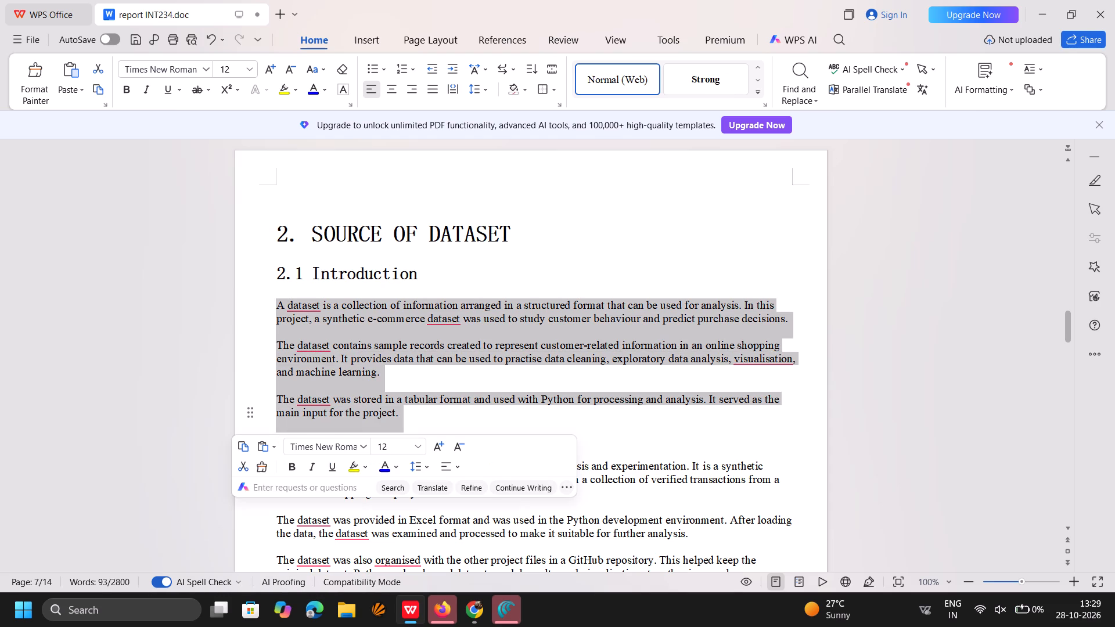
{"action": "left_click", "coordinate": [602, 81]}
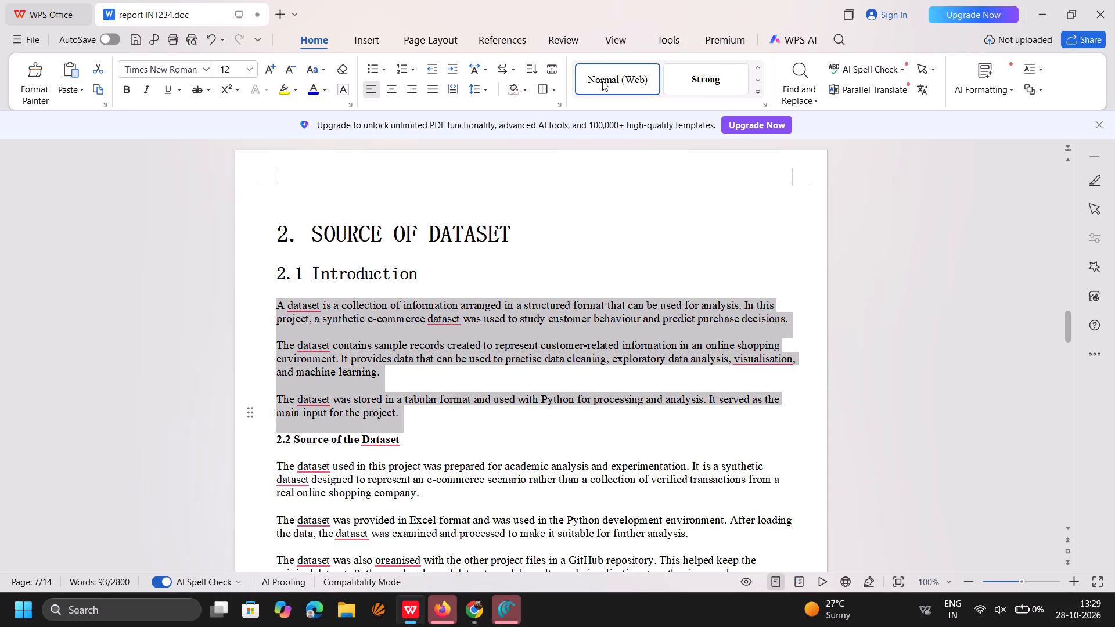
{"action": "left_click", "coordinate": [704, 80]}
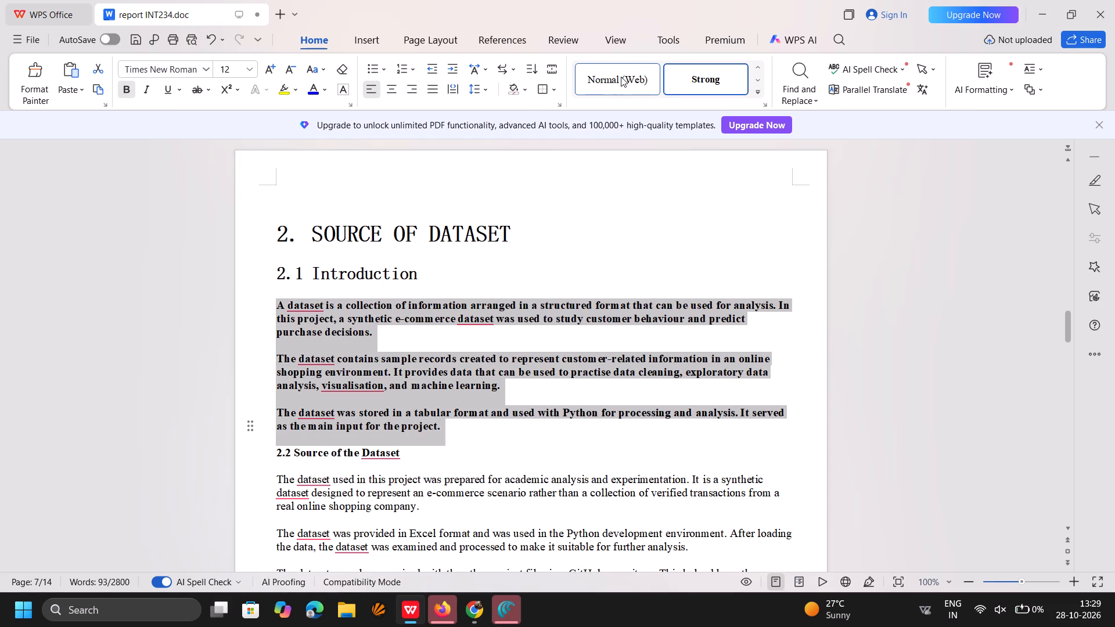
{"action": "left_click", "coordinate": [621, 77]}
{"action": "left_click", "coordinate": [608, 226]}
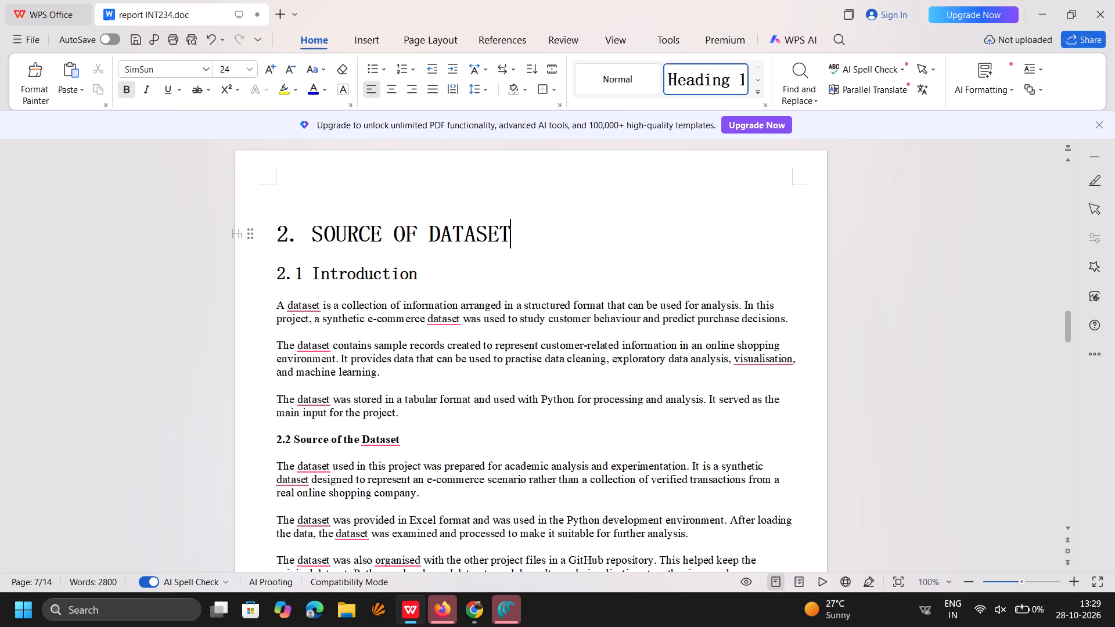
Look through the available text styles, from Normal and the headings to Caption, Footer, Normal (Web) and Strong.
{"action": "scroll", "coordinate": [608, 226], "scroll_direction": "down", "scroll_amount": 2}
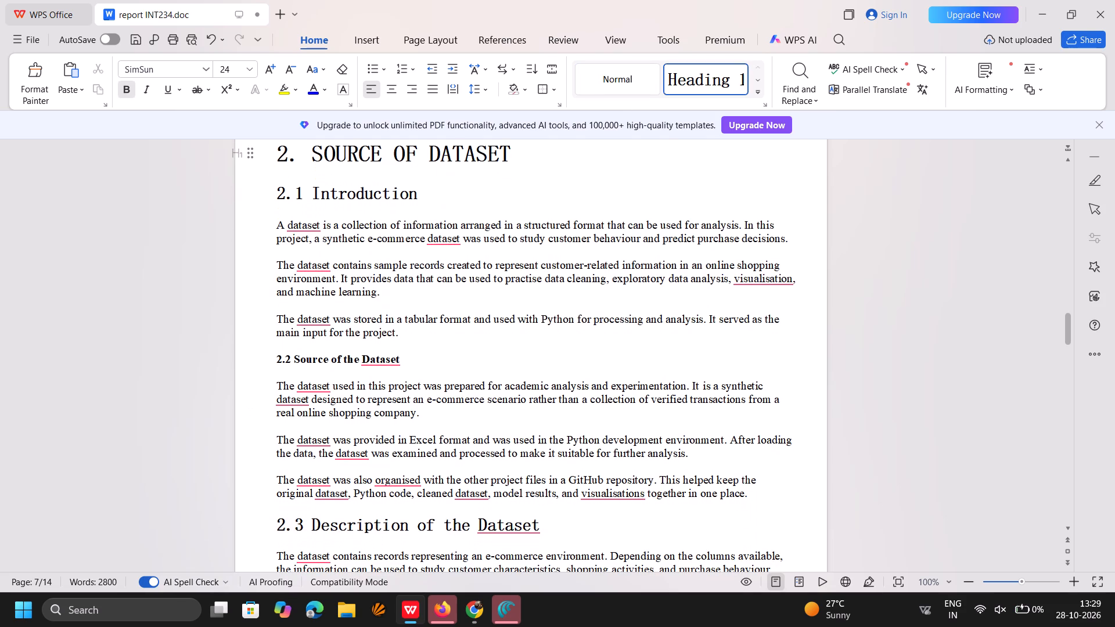
{"action": "left_click", "coordinate": [757, 82]}
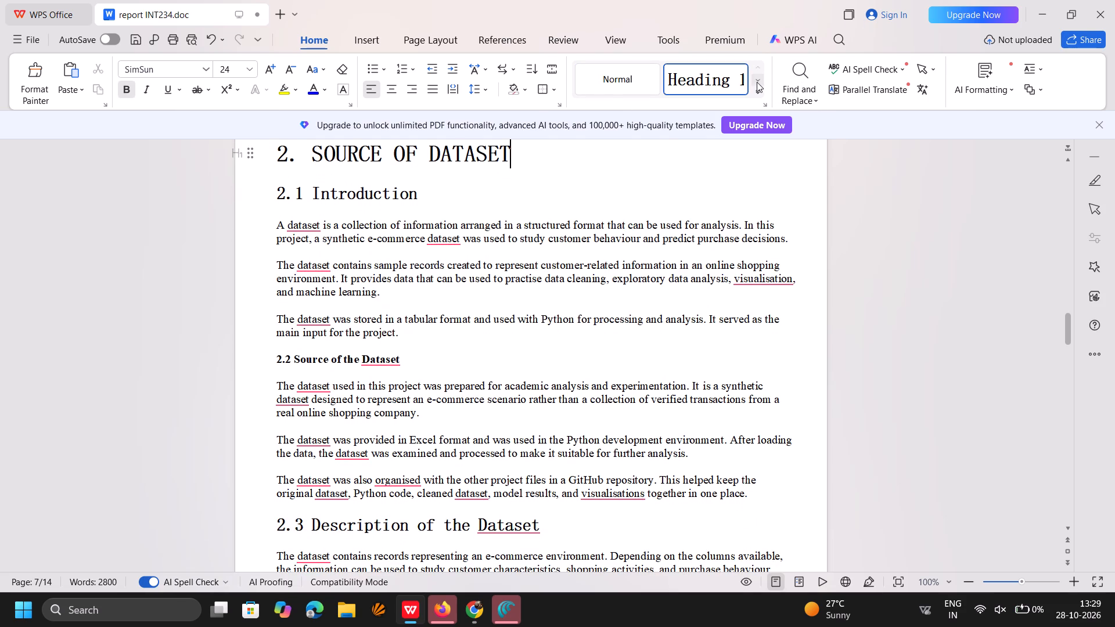
{"action": "left_click", "coordinate": [756, 69]}
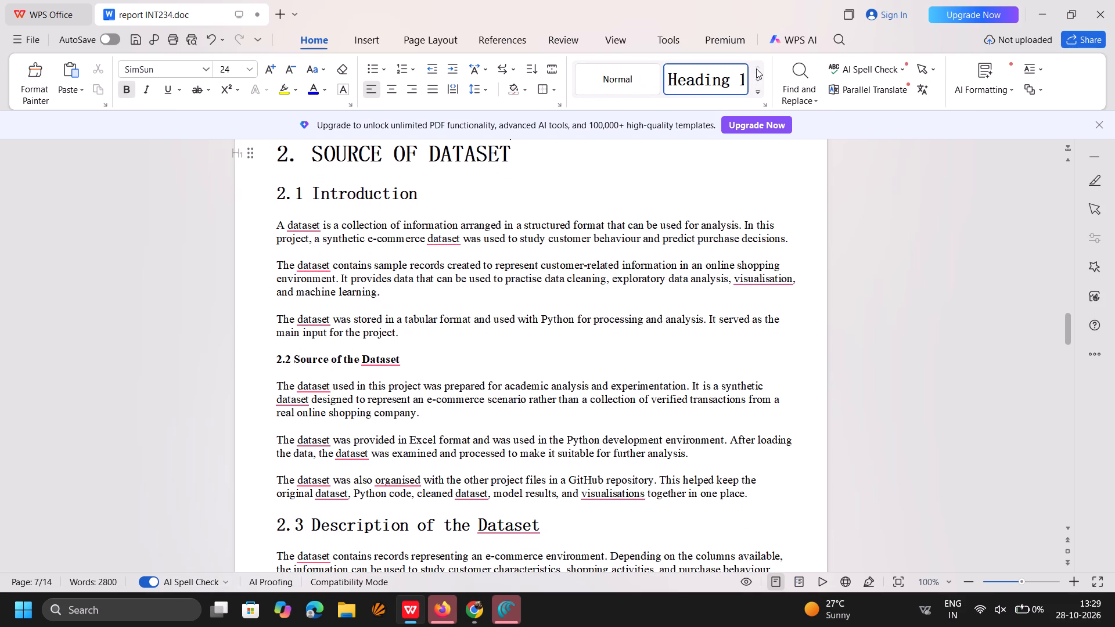
{"action": "left_click", "coordinate": [756, 69]}
{"action": "left_click", "coordinate": [756, 69]}
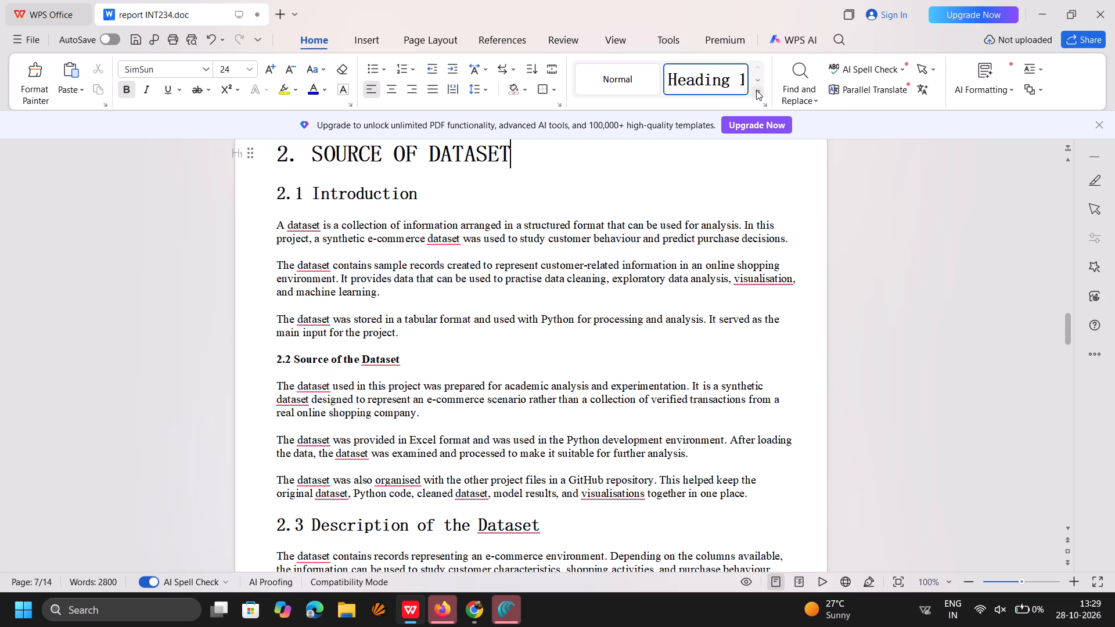
{"action": "left_click", "coordinate": [757, 82]}
{"action": "left_click", "coordinate": [757, 82]}
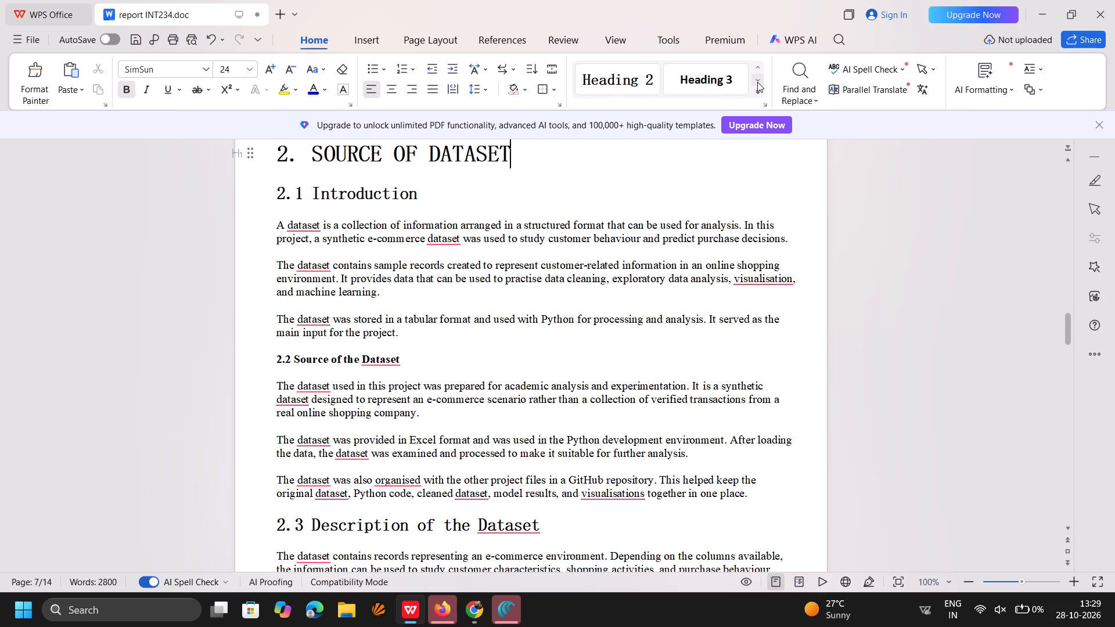
{"action": "left_click", "coordinate": [757, 82]}
{"action": "left_click", "coordinate": [757, 82]}
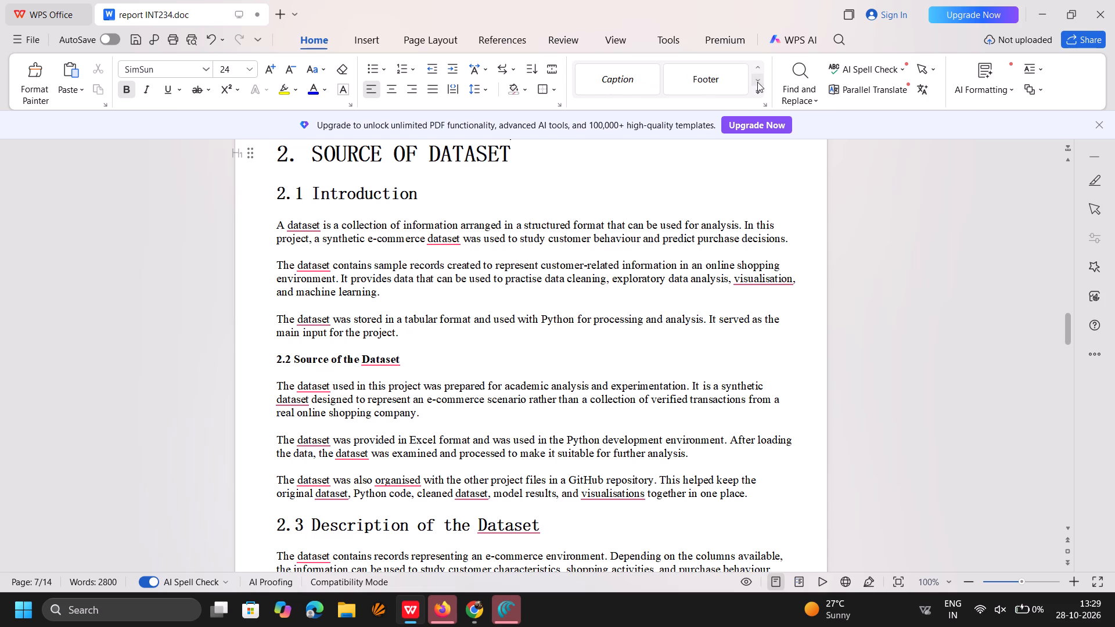
{"action": "left_click", "coordinate": [757, 82]}
{"action": "left_click", "coordinate": [757, 82]}
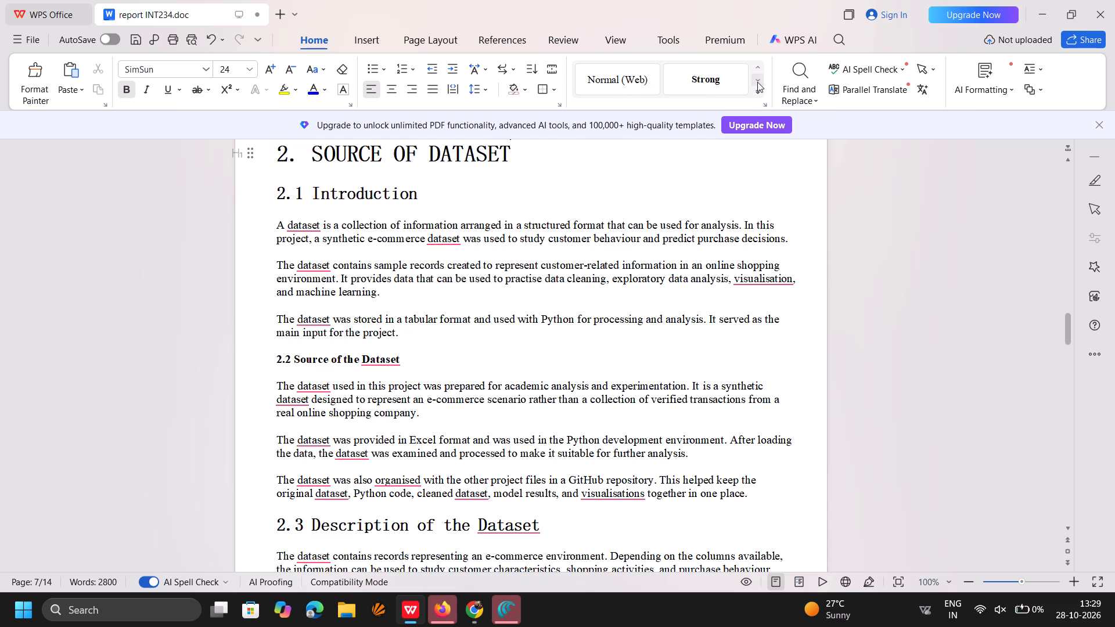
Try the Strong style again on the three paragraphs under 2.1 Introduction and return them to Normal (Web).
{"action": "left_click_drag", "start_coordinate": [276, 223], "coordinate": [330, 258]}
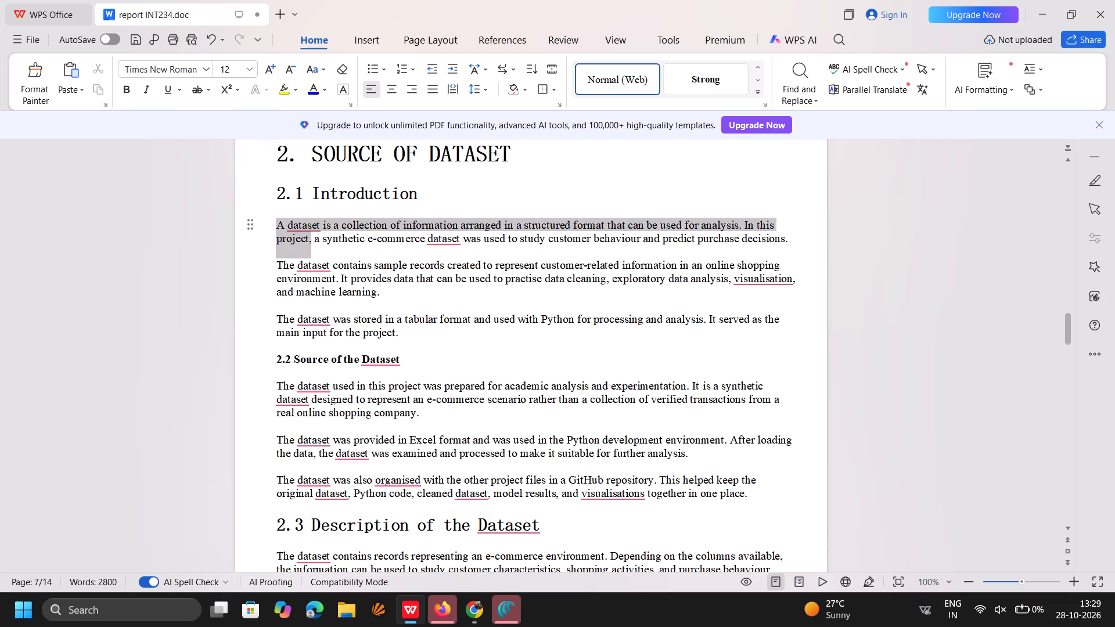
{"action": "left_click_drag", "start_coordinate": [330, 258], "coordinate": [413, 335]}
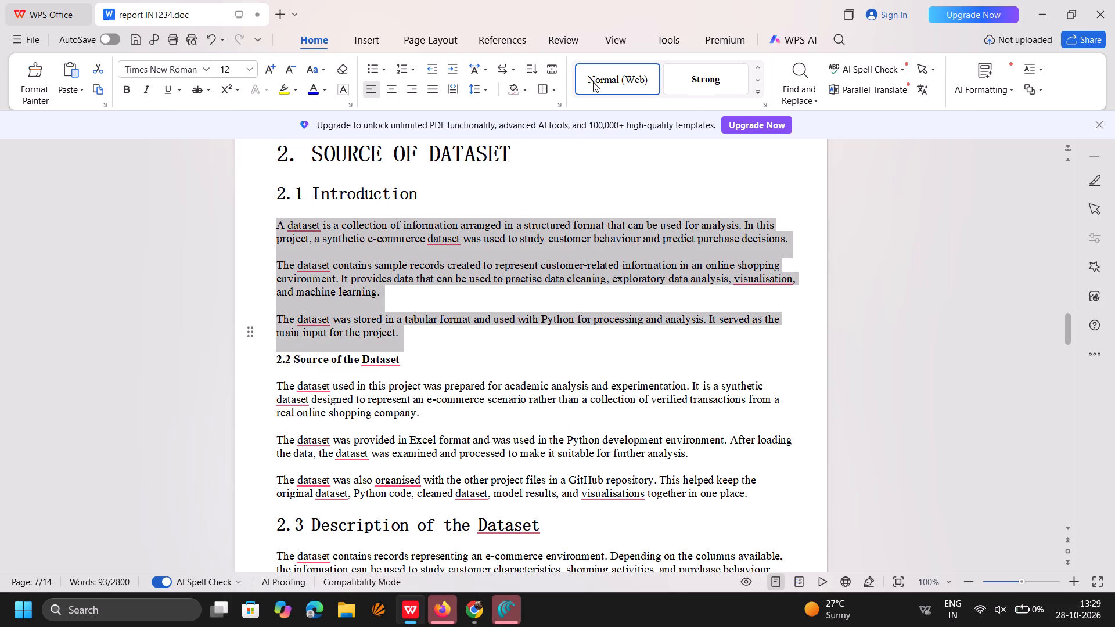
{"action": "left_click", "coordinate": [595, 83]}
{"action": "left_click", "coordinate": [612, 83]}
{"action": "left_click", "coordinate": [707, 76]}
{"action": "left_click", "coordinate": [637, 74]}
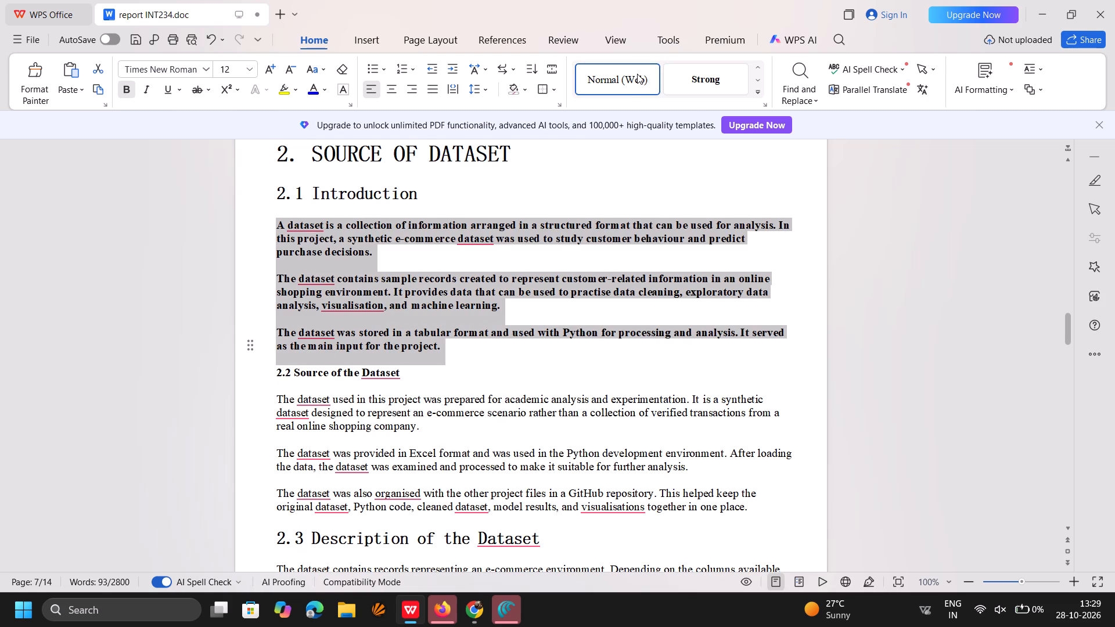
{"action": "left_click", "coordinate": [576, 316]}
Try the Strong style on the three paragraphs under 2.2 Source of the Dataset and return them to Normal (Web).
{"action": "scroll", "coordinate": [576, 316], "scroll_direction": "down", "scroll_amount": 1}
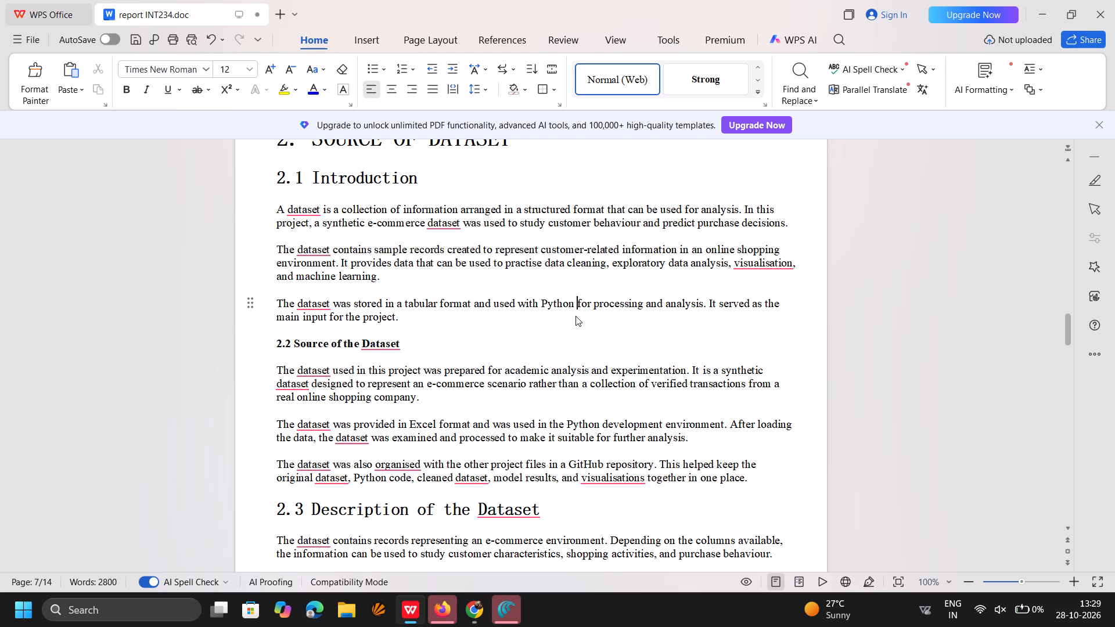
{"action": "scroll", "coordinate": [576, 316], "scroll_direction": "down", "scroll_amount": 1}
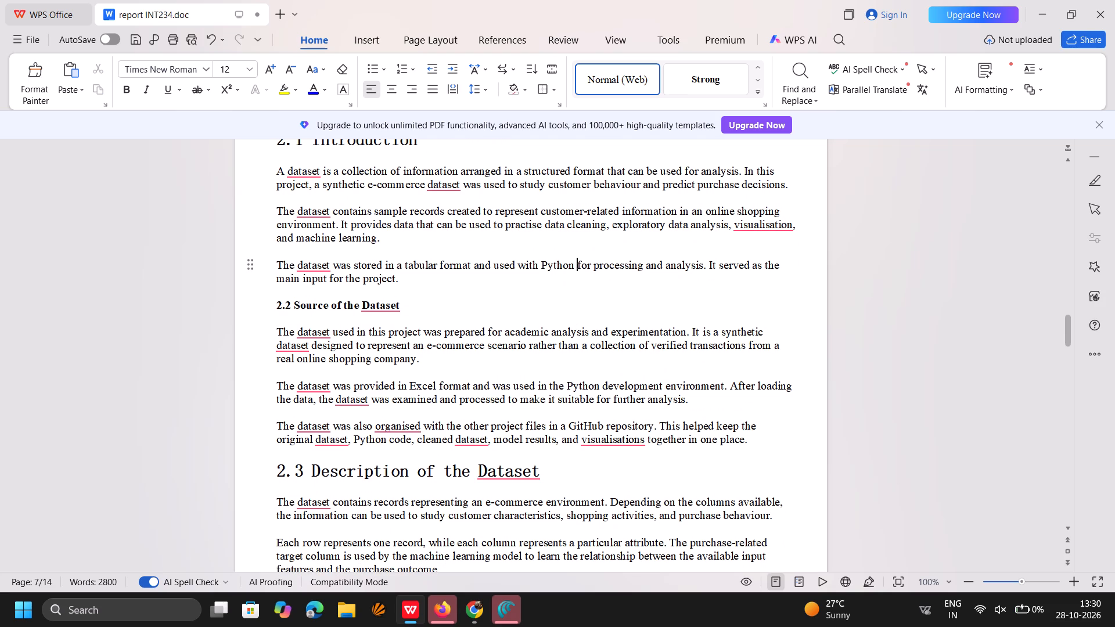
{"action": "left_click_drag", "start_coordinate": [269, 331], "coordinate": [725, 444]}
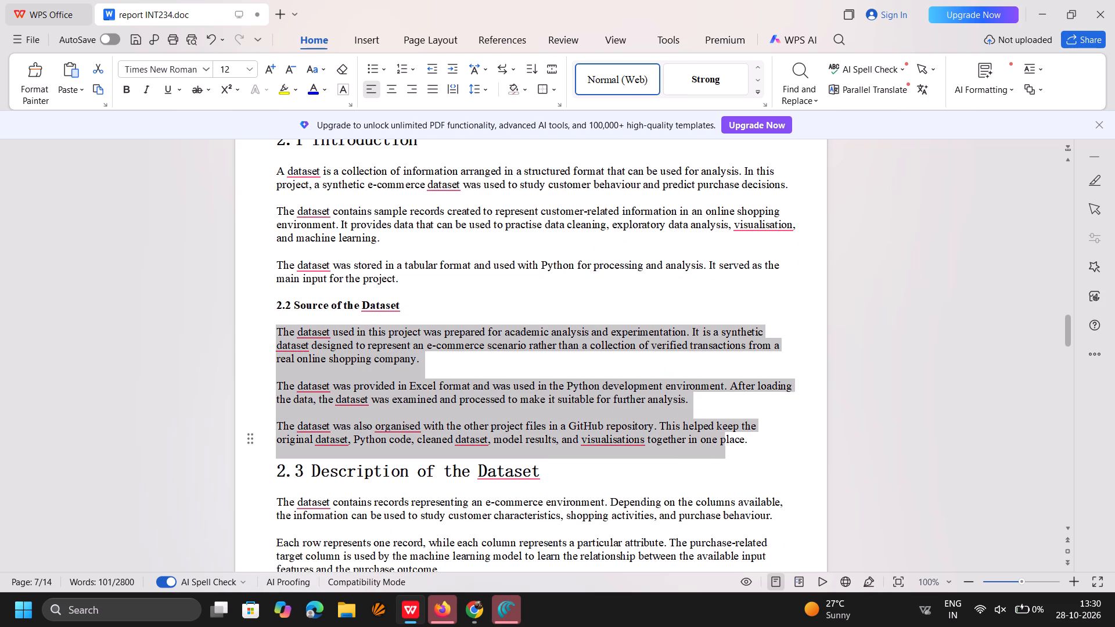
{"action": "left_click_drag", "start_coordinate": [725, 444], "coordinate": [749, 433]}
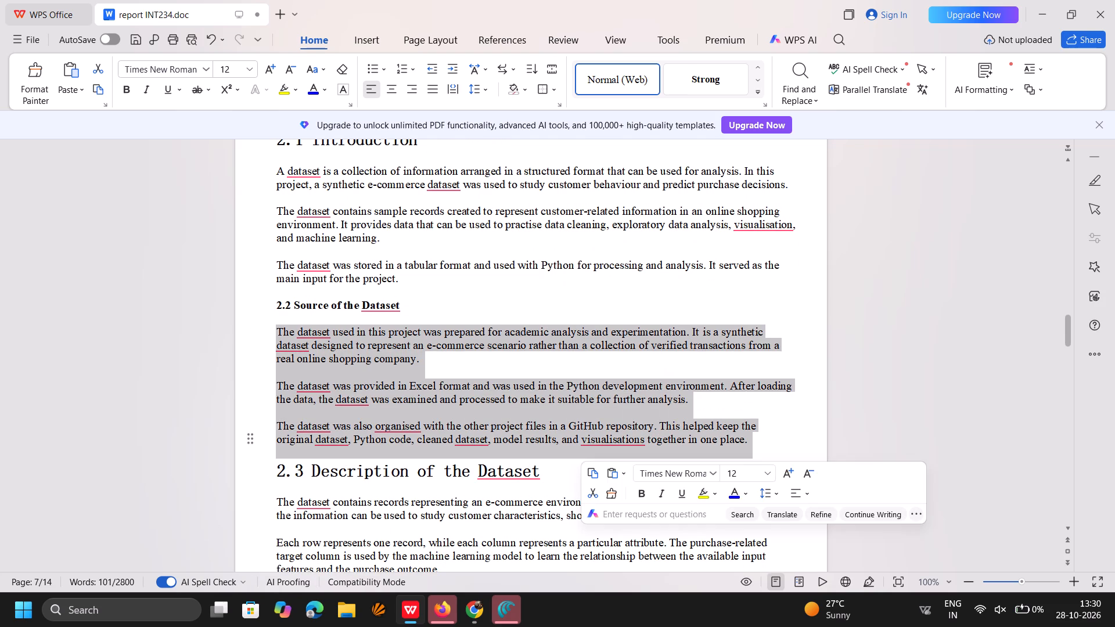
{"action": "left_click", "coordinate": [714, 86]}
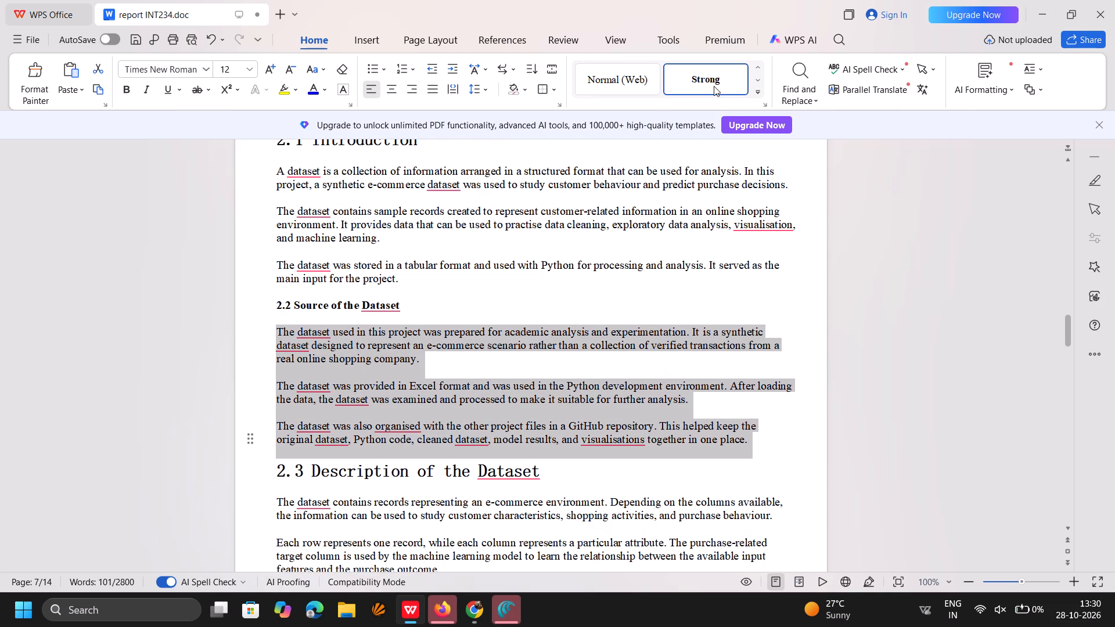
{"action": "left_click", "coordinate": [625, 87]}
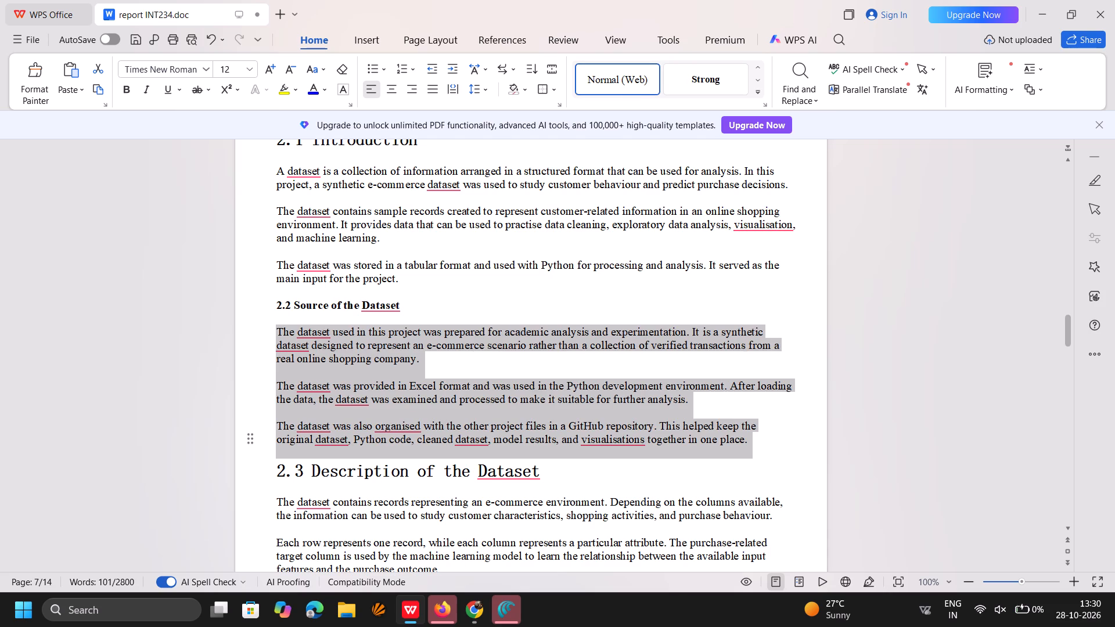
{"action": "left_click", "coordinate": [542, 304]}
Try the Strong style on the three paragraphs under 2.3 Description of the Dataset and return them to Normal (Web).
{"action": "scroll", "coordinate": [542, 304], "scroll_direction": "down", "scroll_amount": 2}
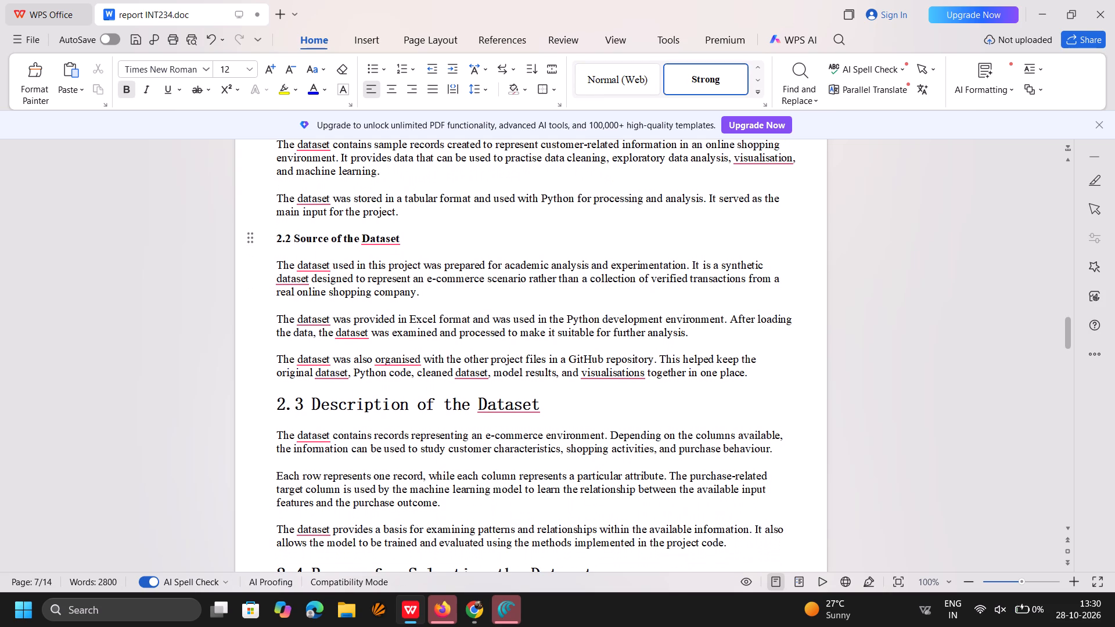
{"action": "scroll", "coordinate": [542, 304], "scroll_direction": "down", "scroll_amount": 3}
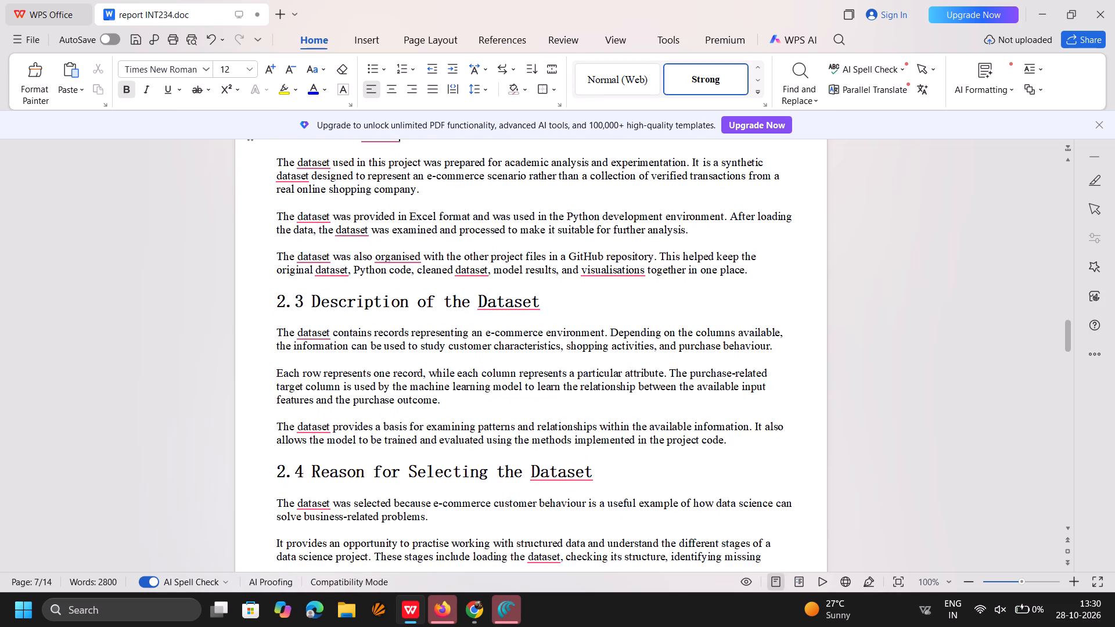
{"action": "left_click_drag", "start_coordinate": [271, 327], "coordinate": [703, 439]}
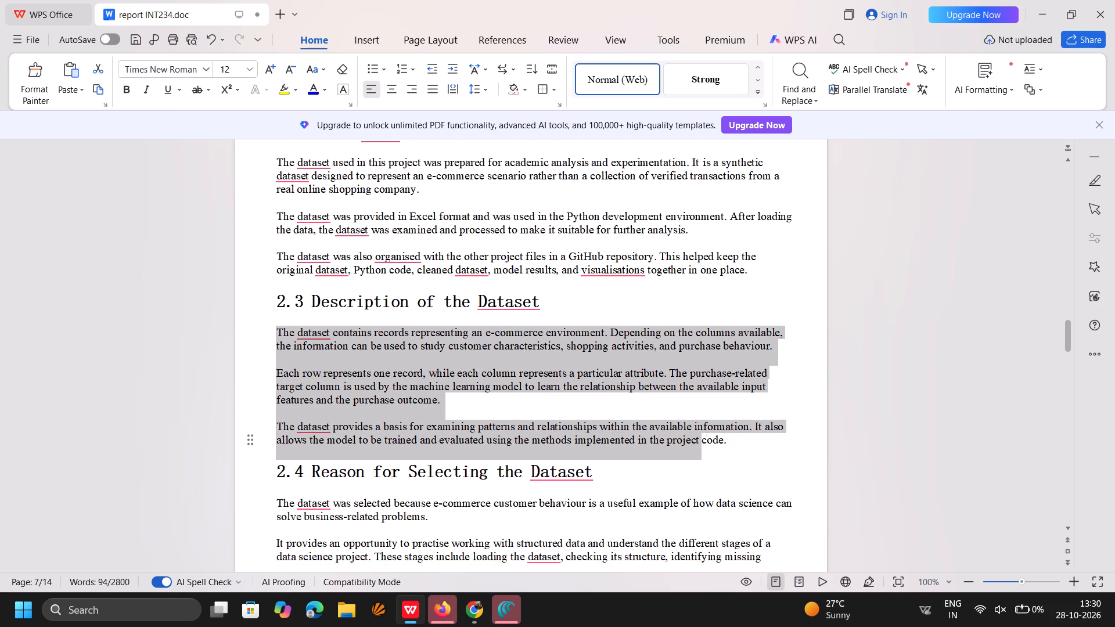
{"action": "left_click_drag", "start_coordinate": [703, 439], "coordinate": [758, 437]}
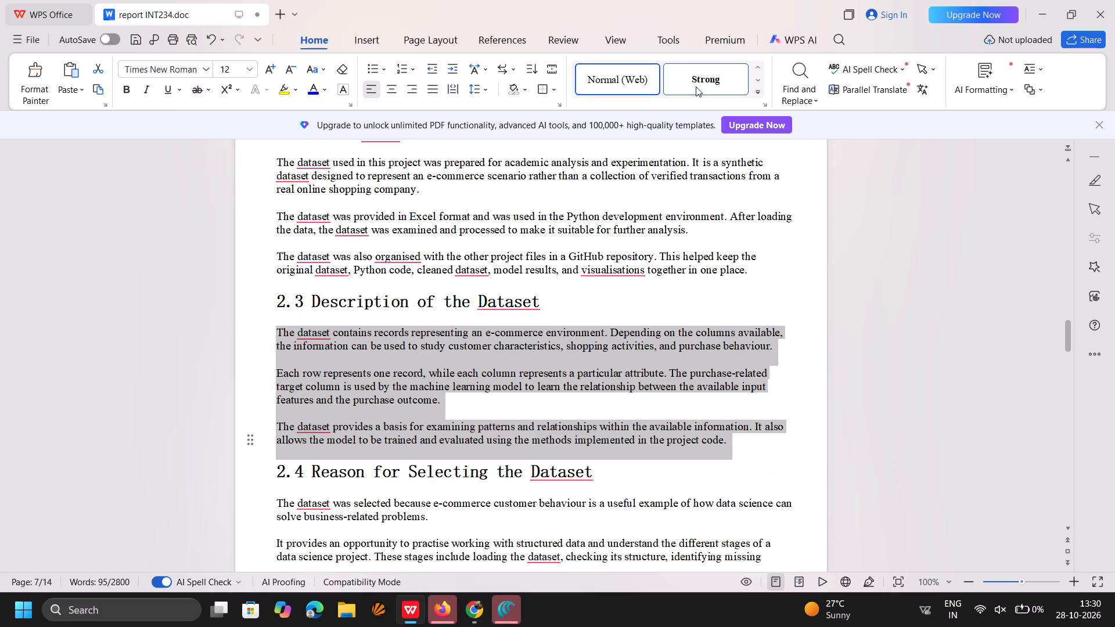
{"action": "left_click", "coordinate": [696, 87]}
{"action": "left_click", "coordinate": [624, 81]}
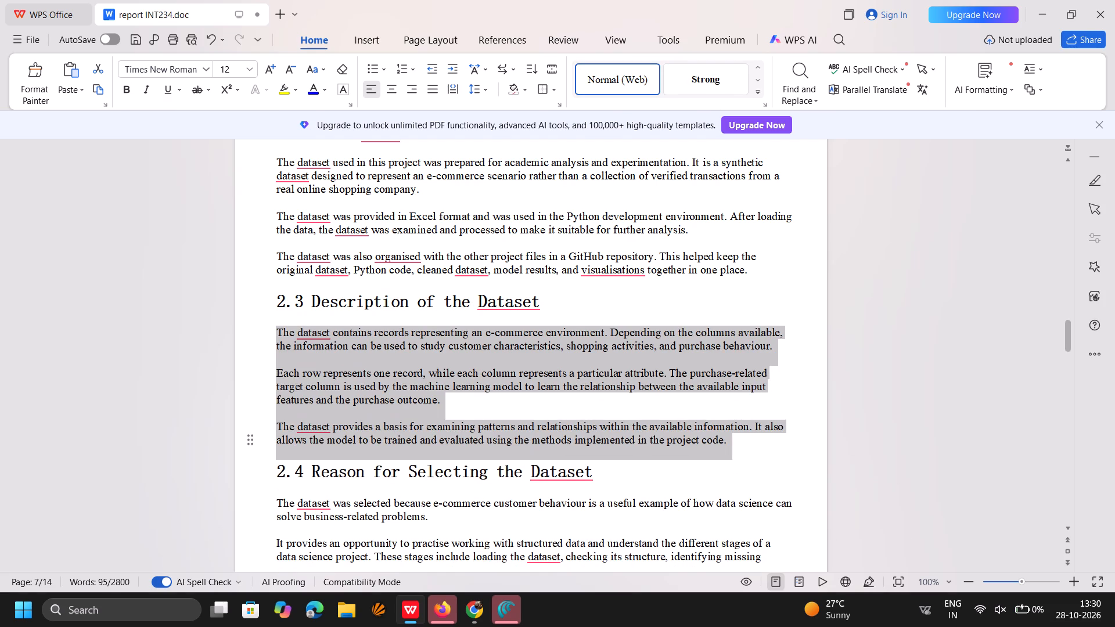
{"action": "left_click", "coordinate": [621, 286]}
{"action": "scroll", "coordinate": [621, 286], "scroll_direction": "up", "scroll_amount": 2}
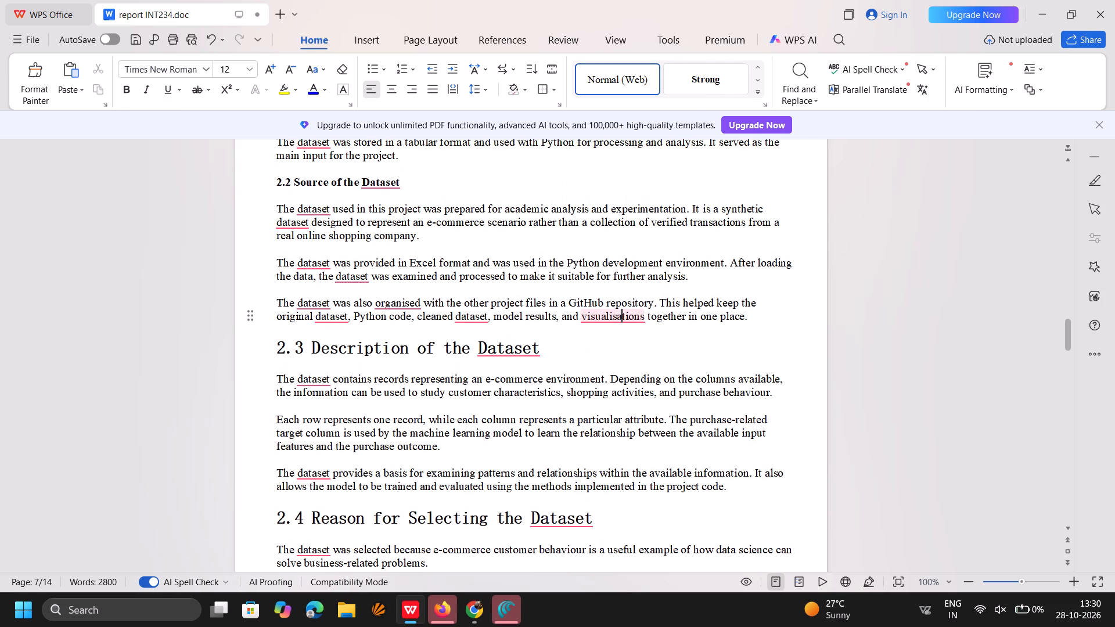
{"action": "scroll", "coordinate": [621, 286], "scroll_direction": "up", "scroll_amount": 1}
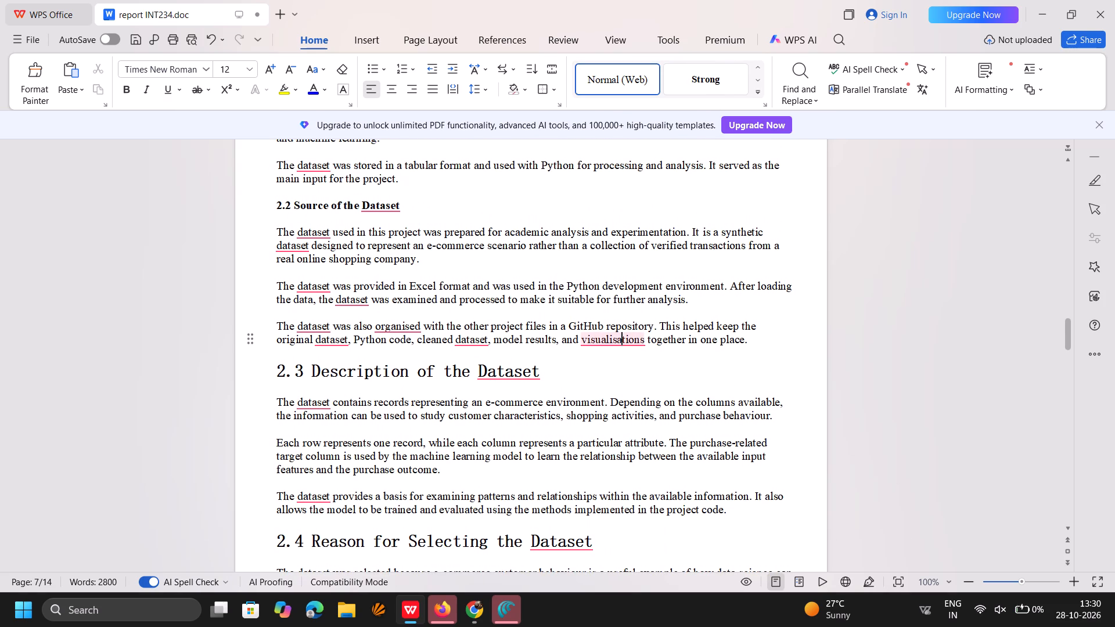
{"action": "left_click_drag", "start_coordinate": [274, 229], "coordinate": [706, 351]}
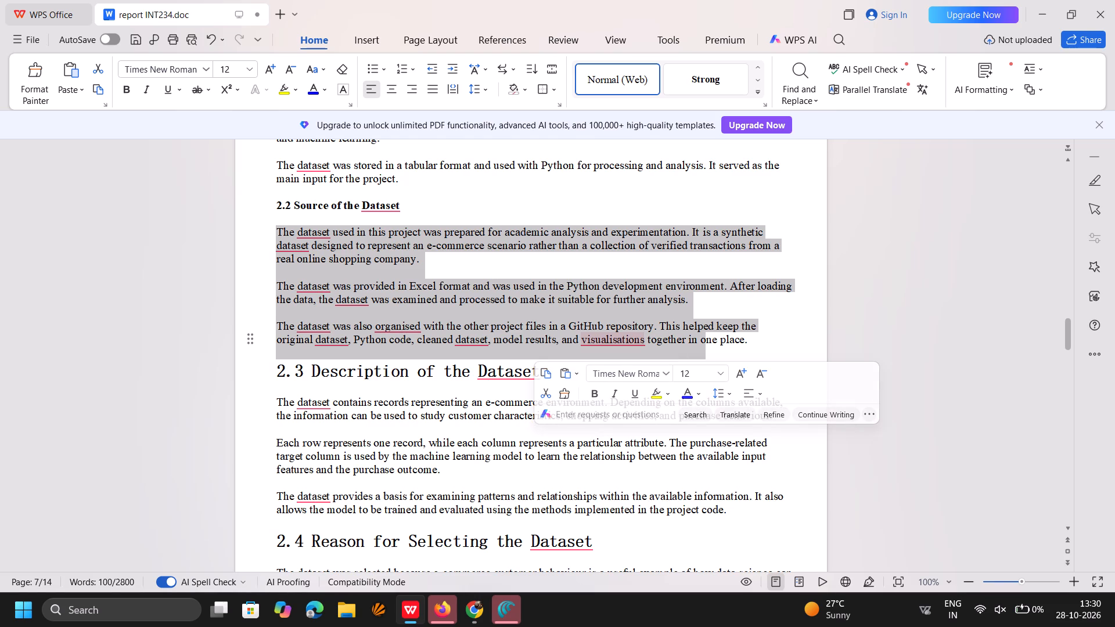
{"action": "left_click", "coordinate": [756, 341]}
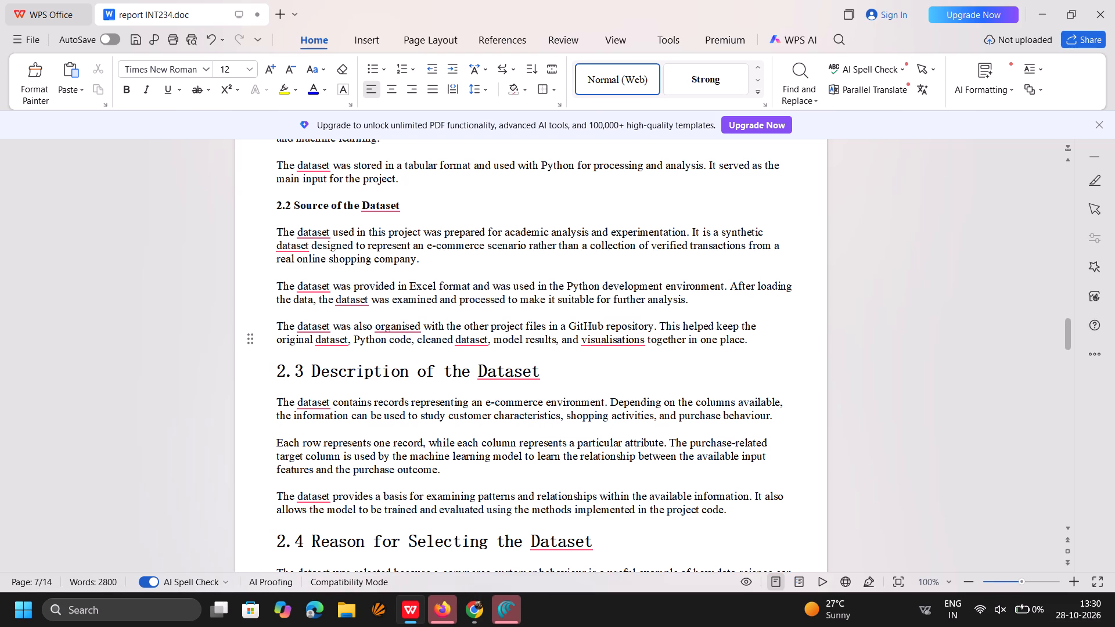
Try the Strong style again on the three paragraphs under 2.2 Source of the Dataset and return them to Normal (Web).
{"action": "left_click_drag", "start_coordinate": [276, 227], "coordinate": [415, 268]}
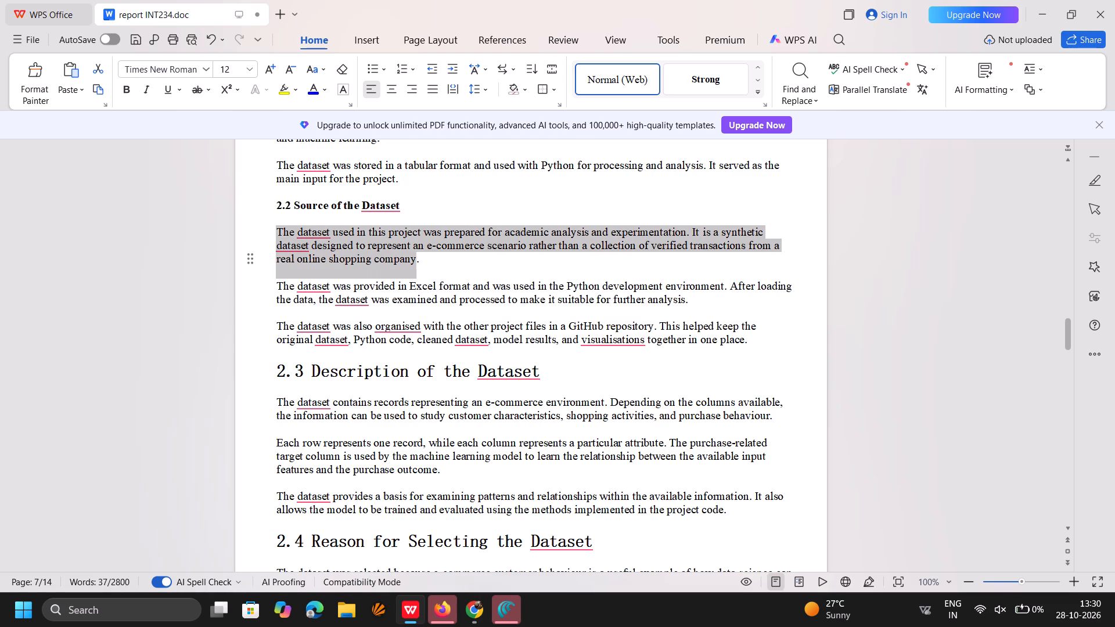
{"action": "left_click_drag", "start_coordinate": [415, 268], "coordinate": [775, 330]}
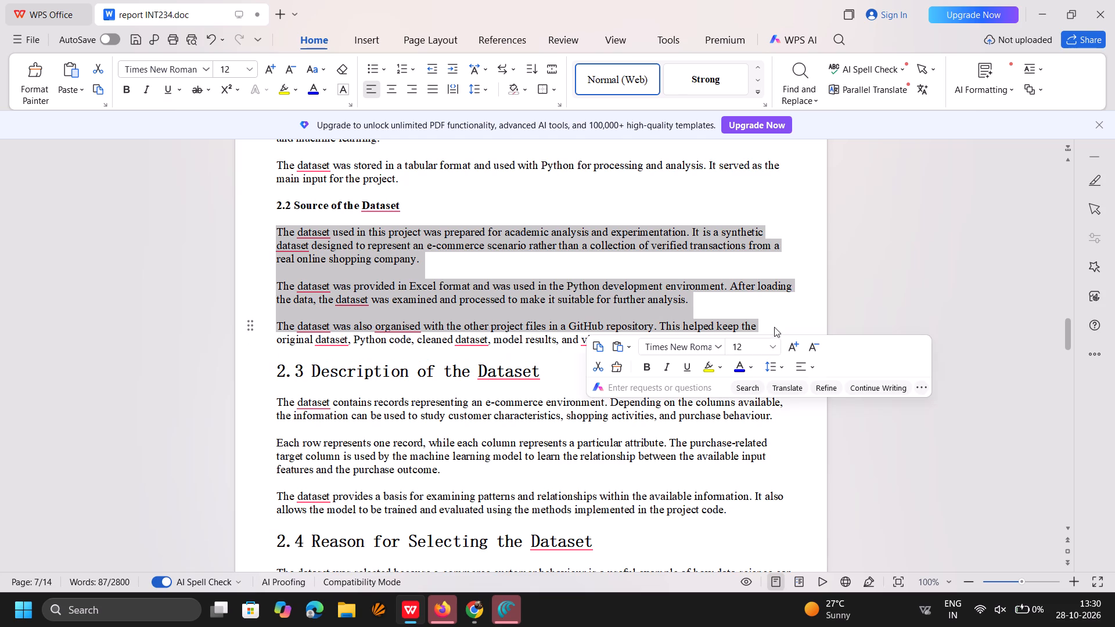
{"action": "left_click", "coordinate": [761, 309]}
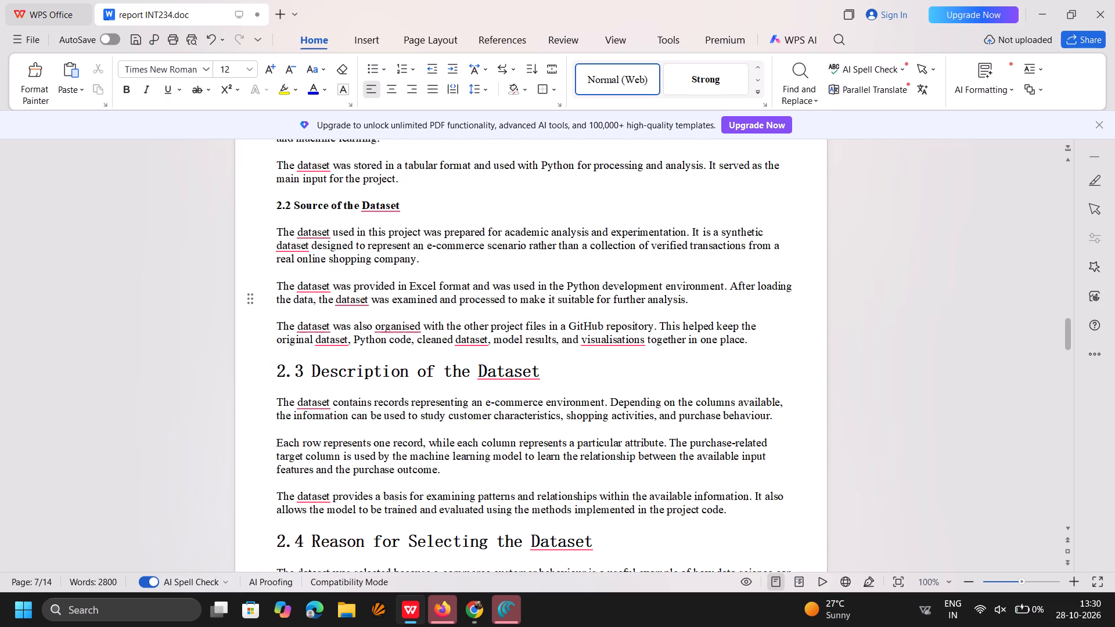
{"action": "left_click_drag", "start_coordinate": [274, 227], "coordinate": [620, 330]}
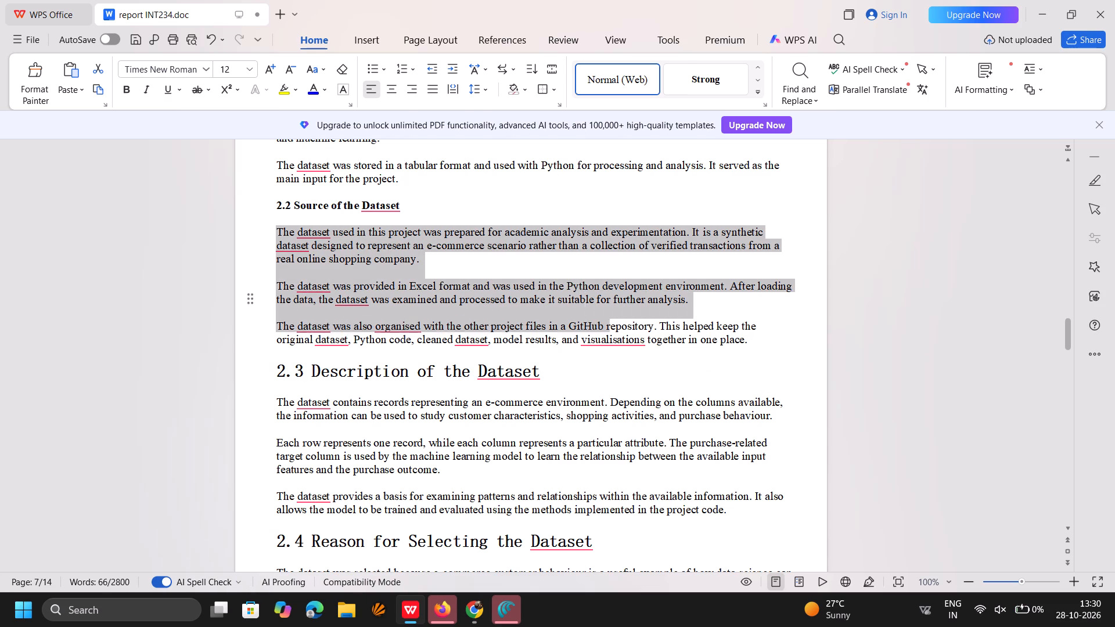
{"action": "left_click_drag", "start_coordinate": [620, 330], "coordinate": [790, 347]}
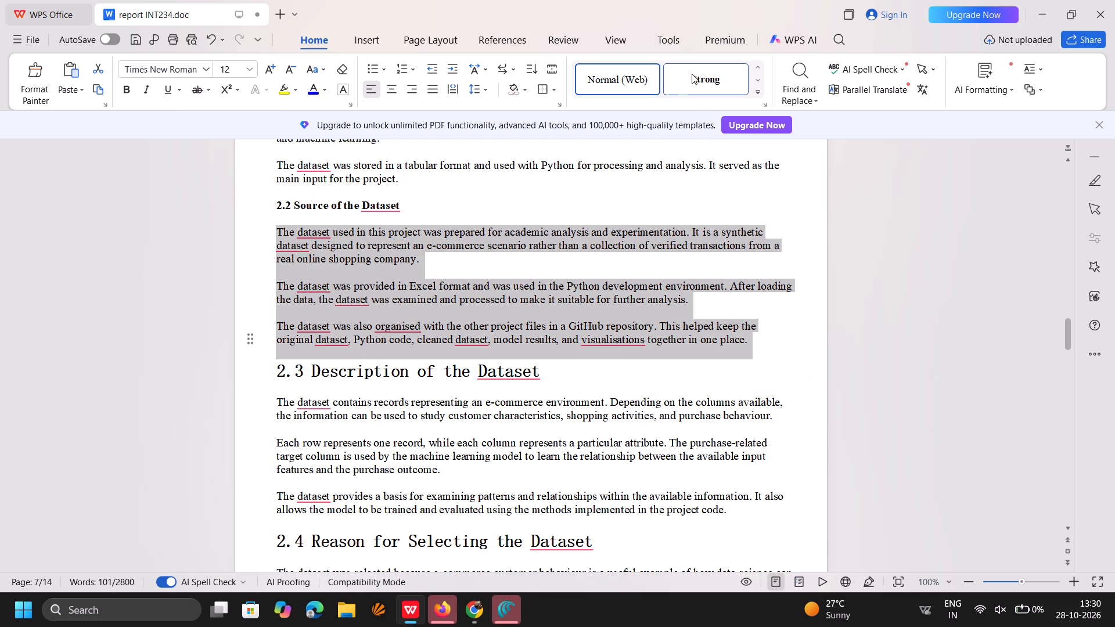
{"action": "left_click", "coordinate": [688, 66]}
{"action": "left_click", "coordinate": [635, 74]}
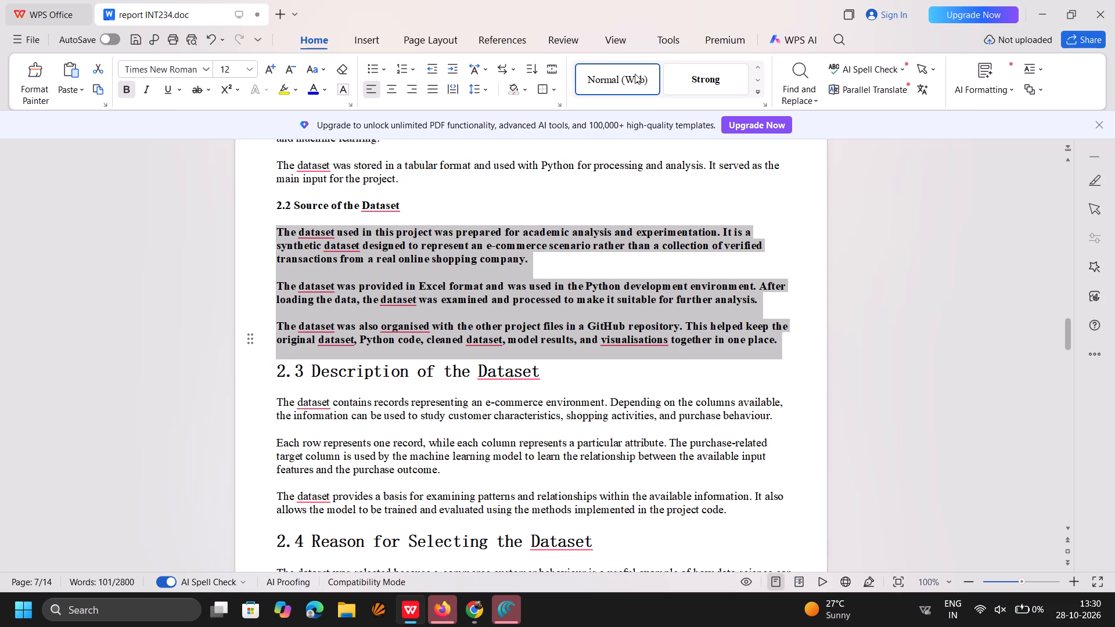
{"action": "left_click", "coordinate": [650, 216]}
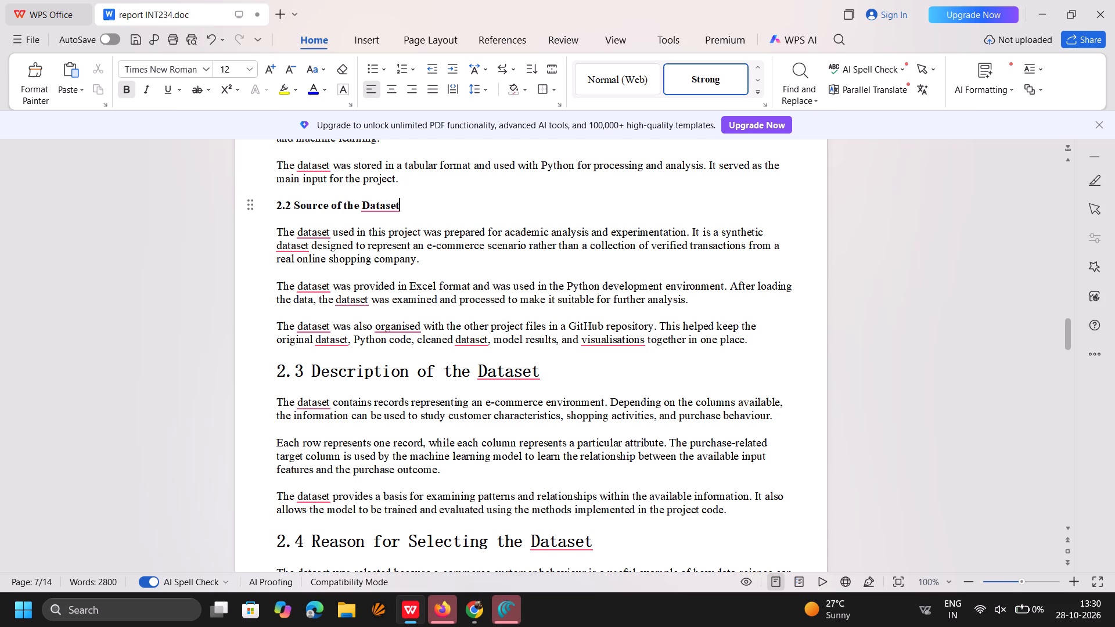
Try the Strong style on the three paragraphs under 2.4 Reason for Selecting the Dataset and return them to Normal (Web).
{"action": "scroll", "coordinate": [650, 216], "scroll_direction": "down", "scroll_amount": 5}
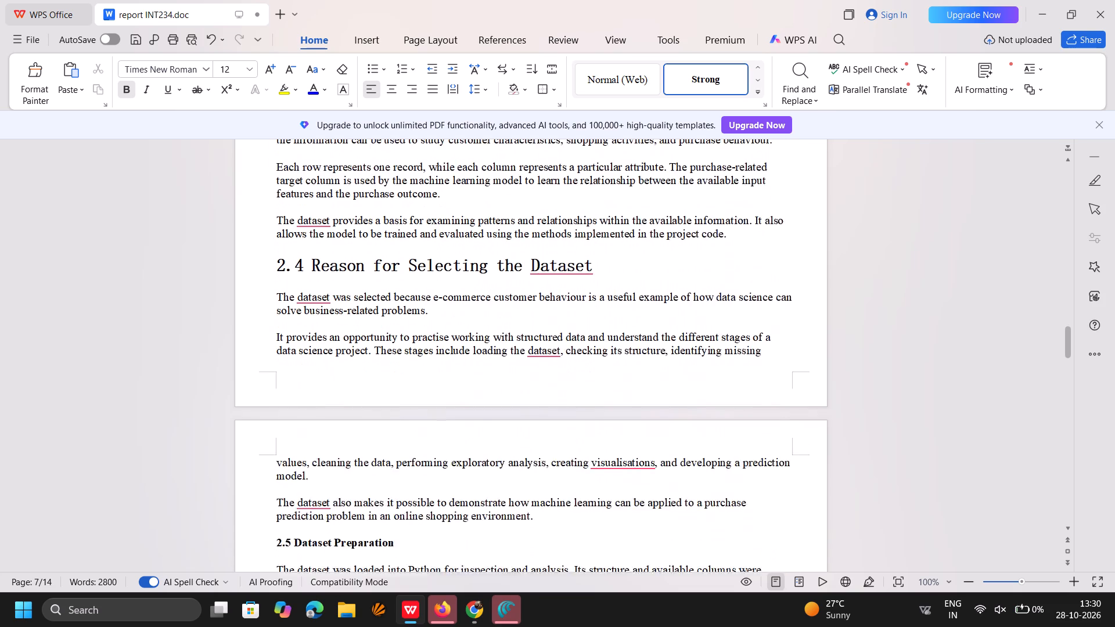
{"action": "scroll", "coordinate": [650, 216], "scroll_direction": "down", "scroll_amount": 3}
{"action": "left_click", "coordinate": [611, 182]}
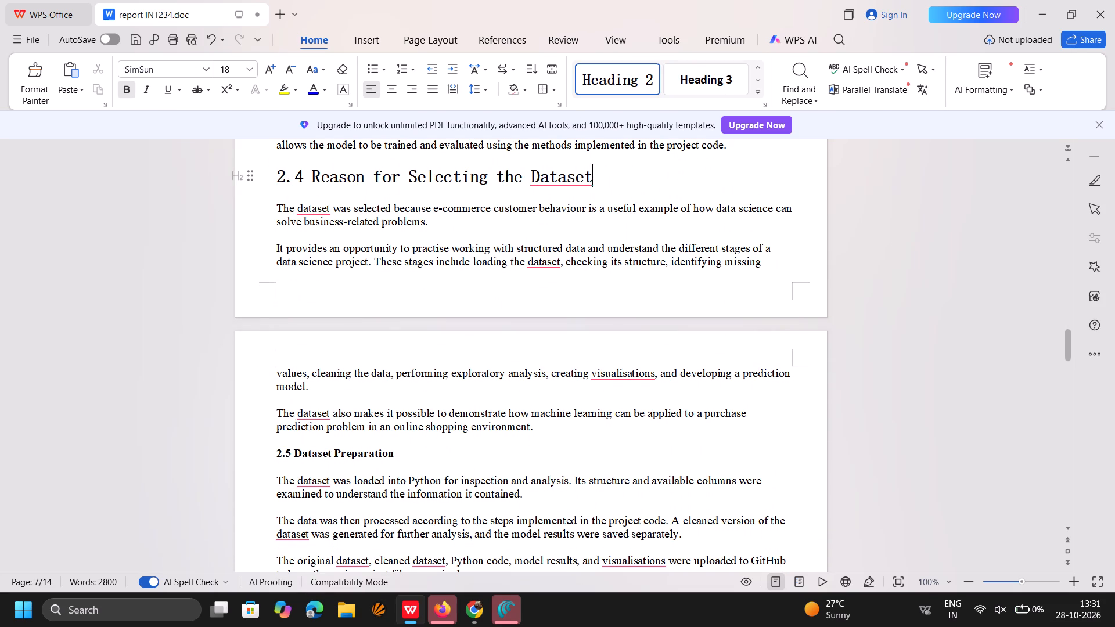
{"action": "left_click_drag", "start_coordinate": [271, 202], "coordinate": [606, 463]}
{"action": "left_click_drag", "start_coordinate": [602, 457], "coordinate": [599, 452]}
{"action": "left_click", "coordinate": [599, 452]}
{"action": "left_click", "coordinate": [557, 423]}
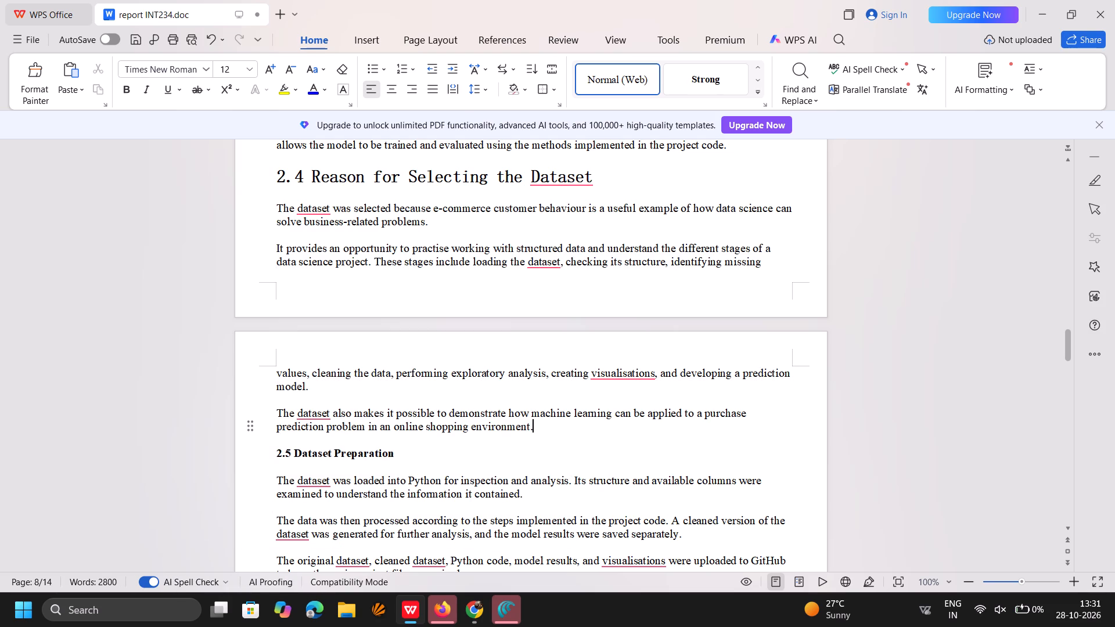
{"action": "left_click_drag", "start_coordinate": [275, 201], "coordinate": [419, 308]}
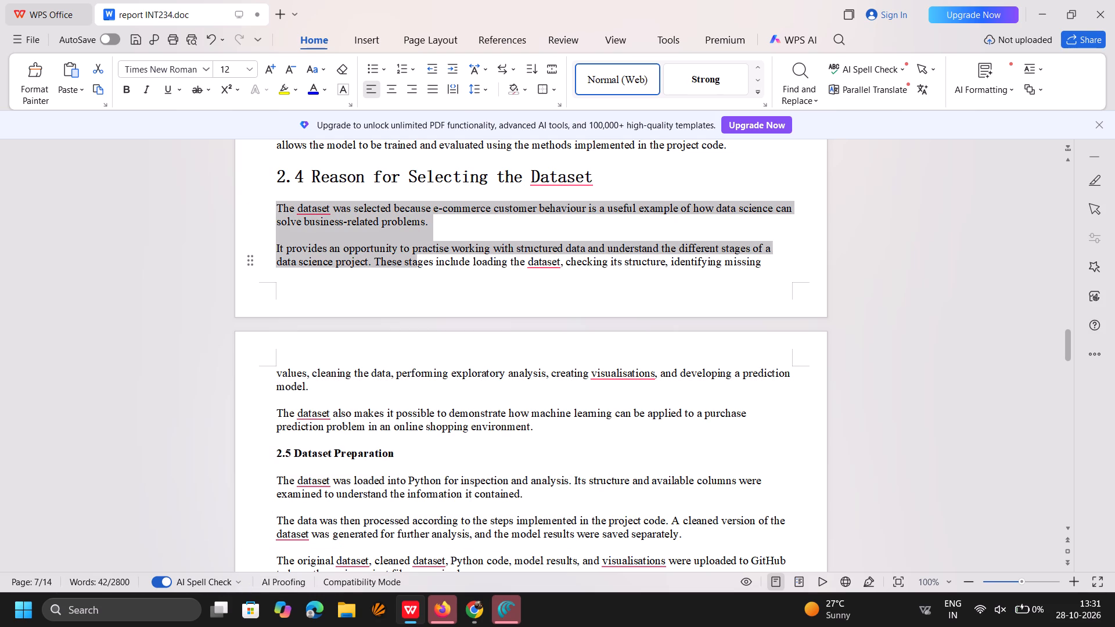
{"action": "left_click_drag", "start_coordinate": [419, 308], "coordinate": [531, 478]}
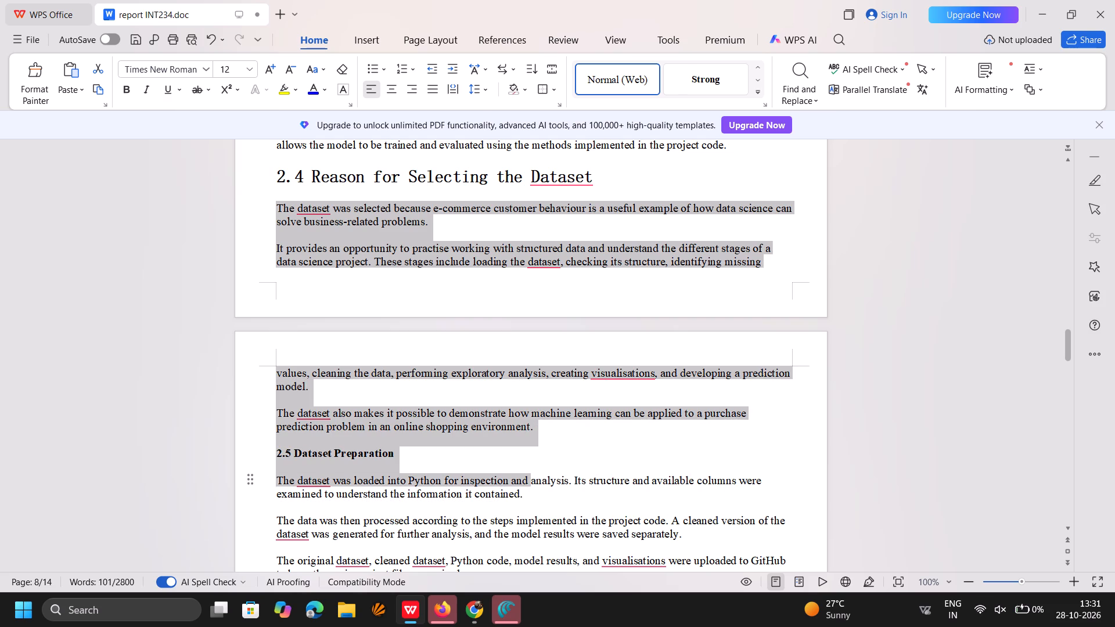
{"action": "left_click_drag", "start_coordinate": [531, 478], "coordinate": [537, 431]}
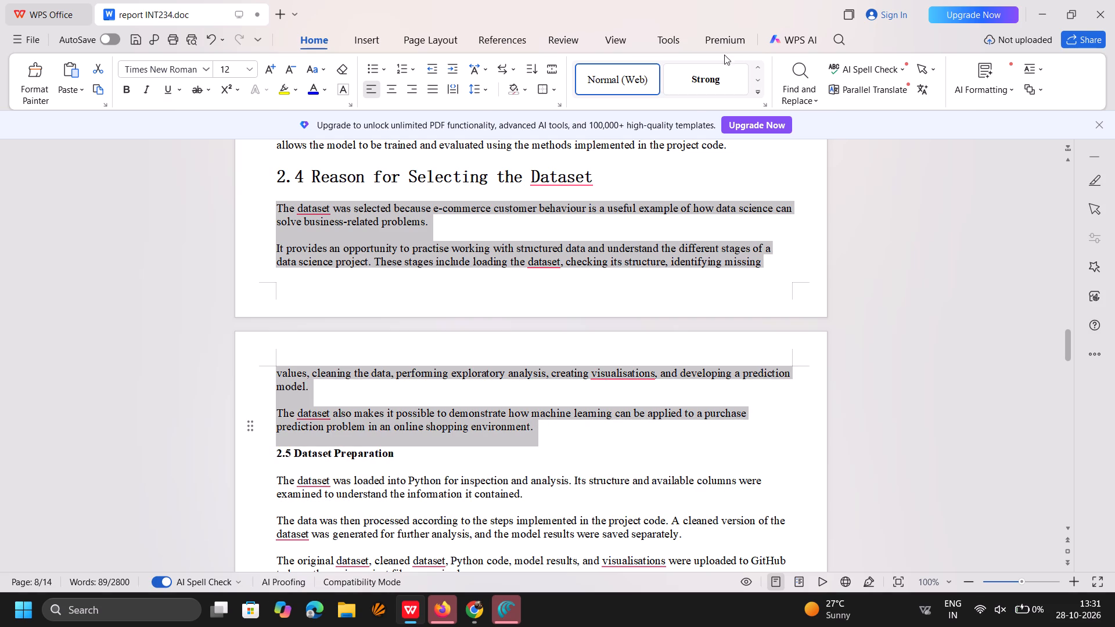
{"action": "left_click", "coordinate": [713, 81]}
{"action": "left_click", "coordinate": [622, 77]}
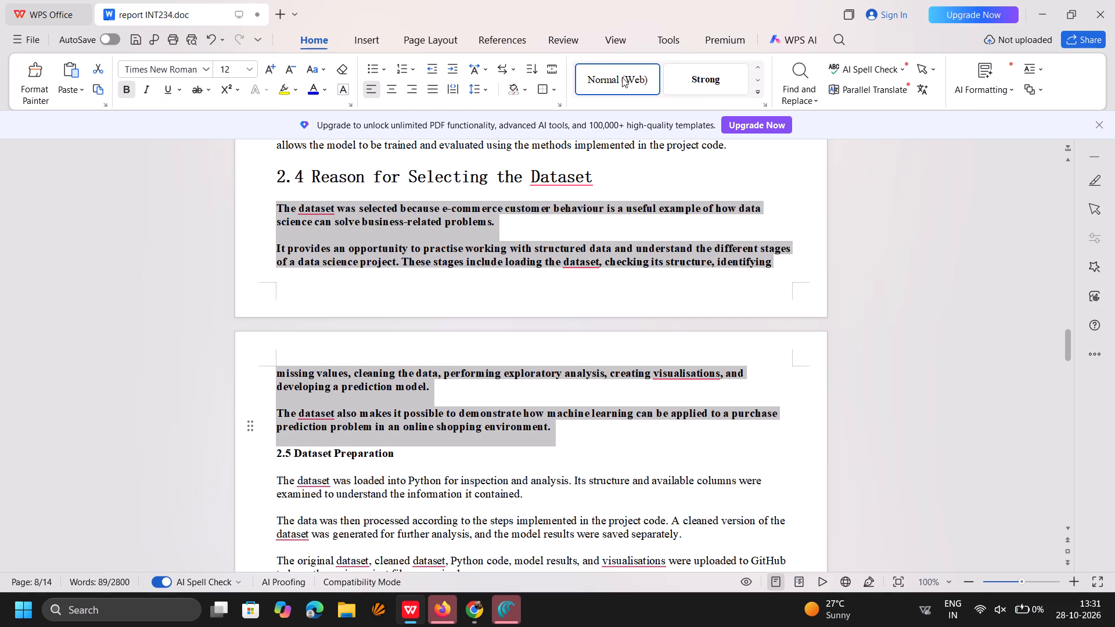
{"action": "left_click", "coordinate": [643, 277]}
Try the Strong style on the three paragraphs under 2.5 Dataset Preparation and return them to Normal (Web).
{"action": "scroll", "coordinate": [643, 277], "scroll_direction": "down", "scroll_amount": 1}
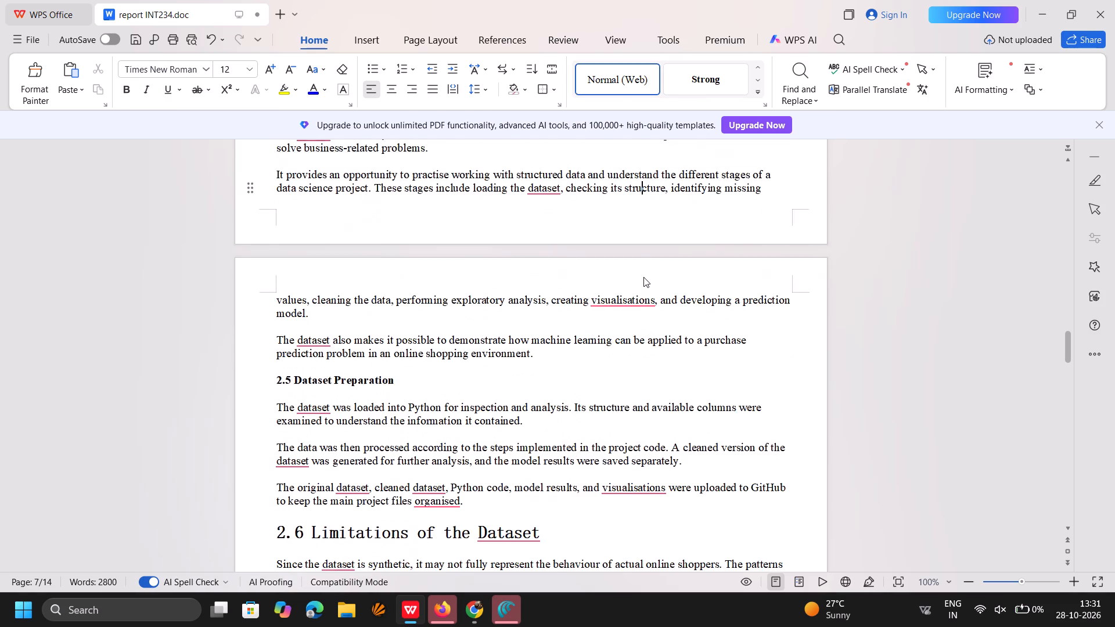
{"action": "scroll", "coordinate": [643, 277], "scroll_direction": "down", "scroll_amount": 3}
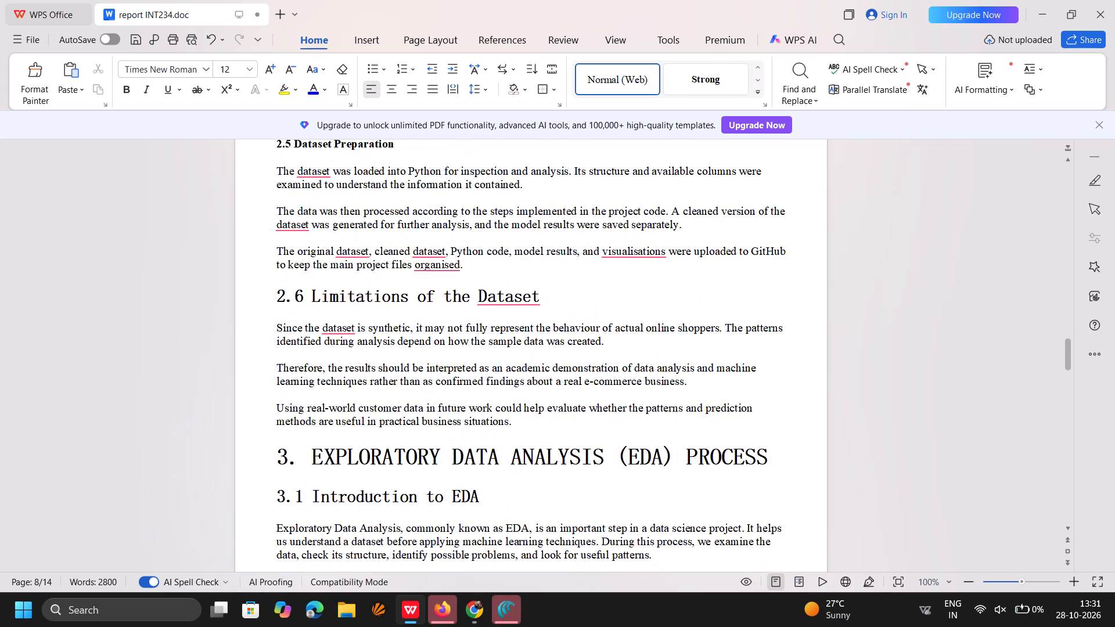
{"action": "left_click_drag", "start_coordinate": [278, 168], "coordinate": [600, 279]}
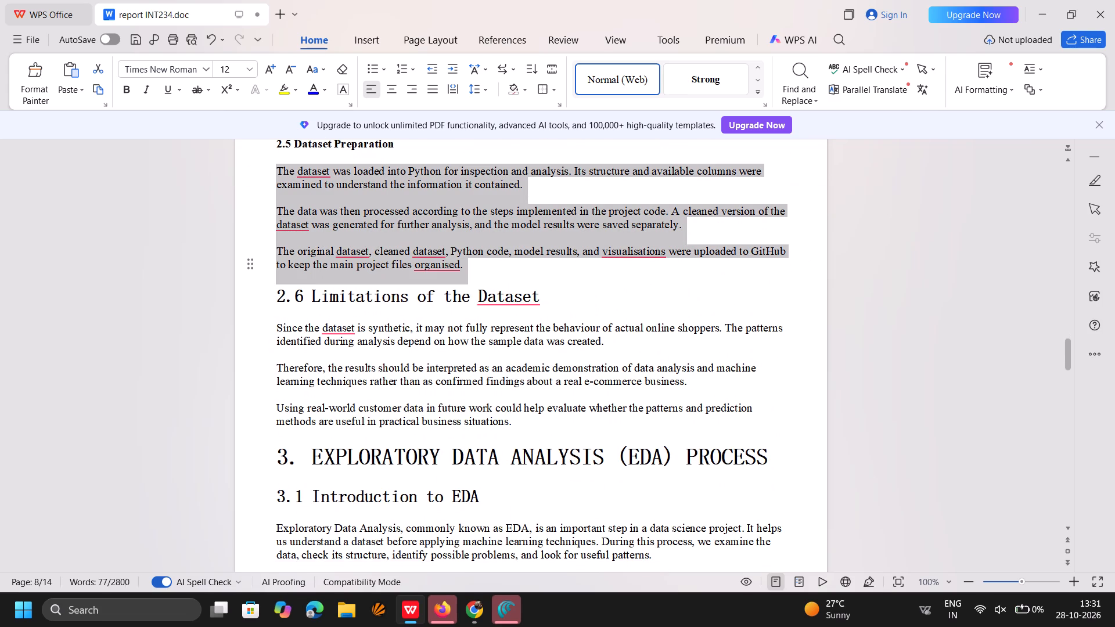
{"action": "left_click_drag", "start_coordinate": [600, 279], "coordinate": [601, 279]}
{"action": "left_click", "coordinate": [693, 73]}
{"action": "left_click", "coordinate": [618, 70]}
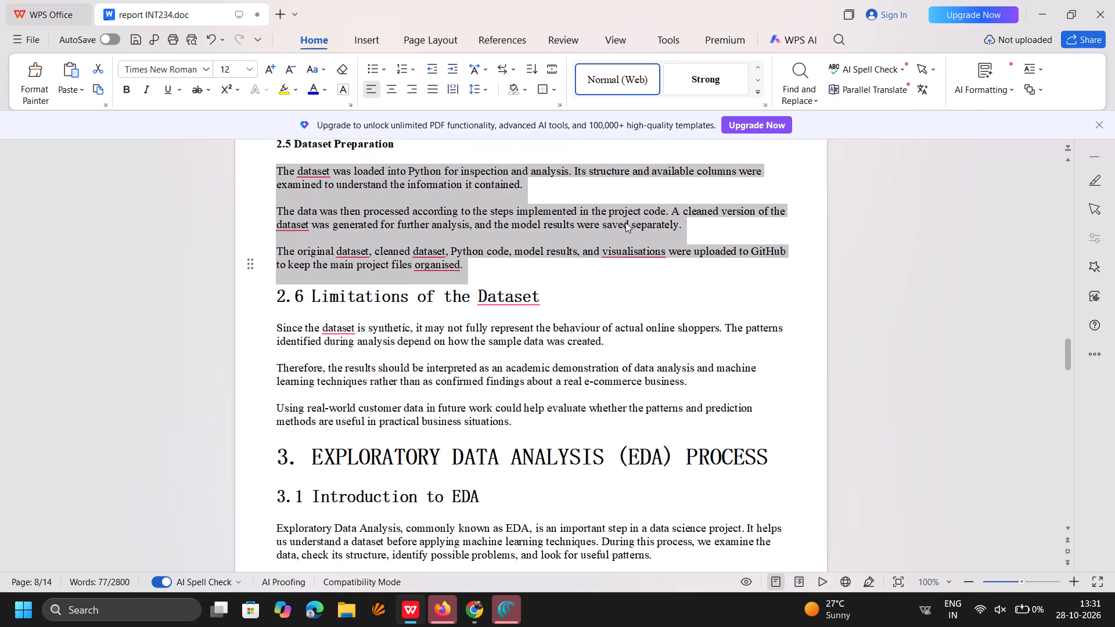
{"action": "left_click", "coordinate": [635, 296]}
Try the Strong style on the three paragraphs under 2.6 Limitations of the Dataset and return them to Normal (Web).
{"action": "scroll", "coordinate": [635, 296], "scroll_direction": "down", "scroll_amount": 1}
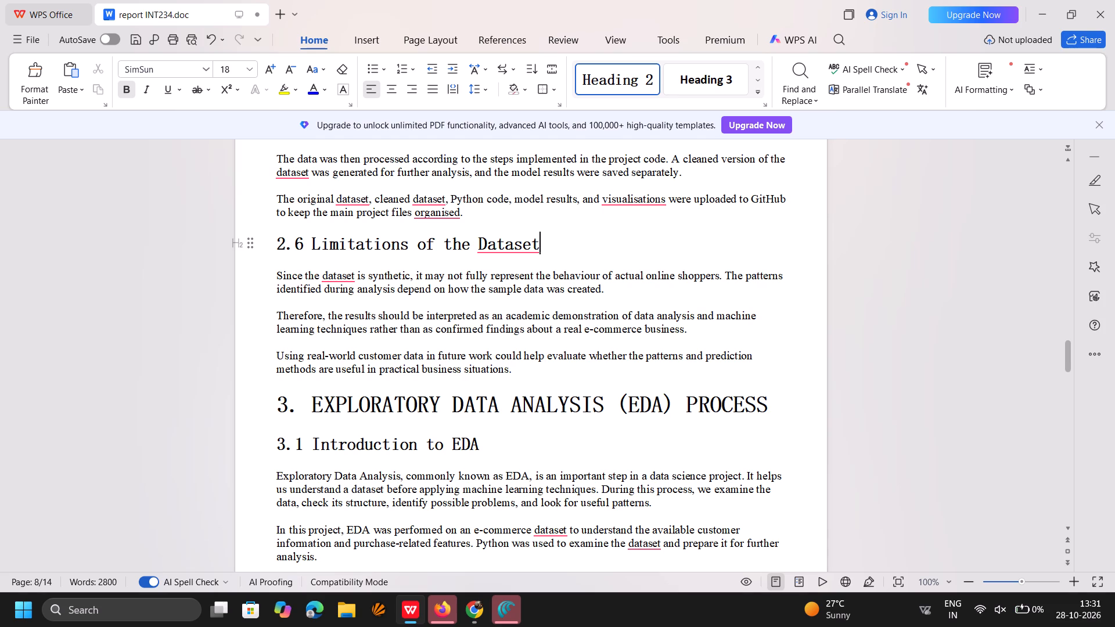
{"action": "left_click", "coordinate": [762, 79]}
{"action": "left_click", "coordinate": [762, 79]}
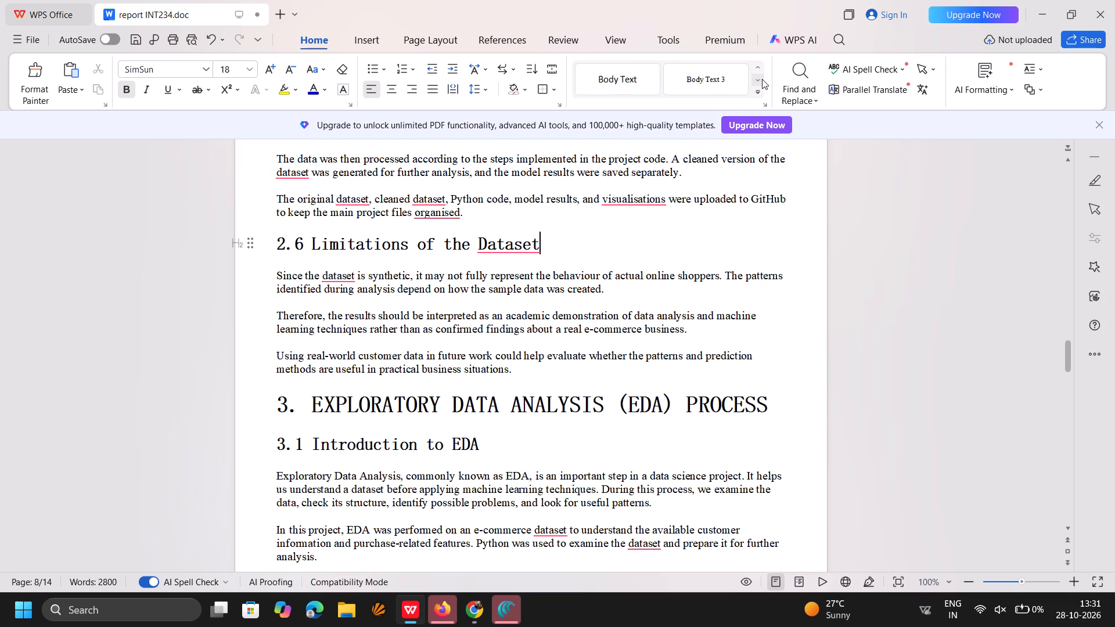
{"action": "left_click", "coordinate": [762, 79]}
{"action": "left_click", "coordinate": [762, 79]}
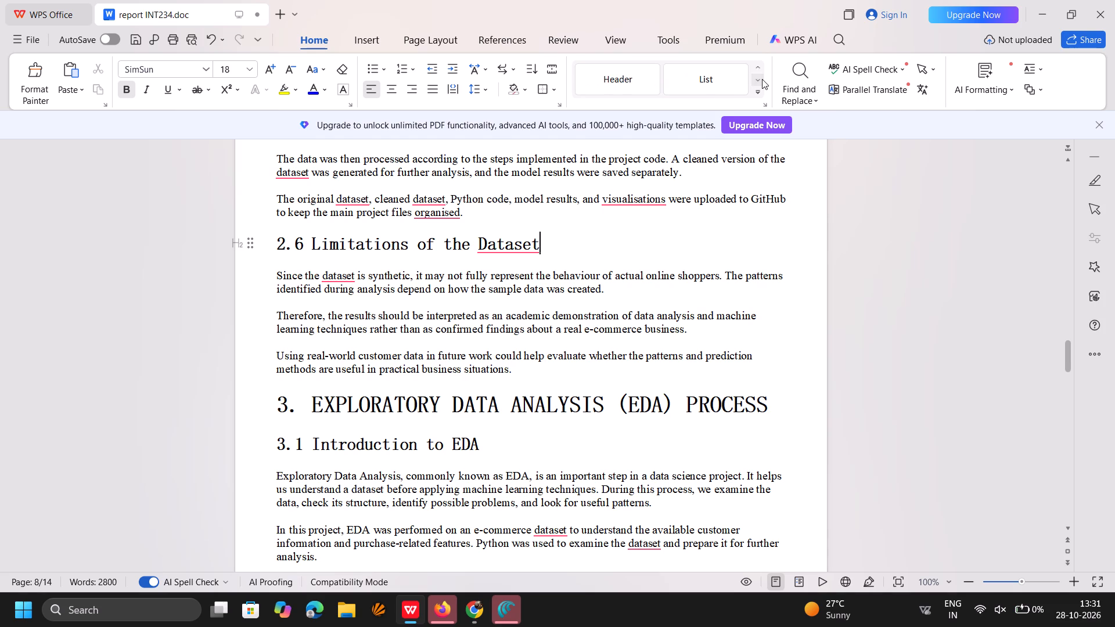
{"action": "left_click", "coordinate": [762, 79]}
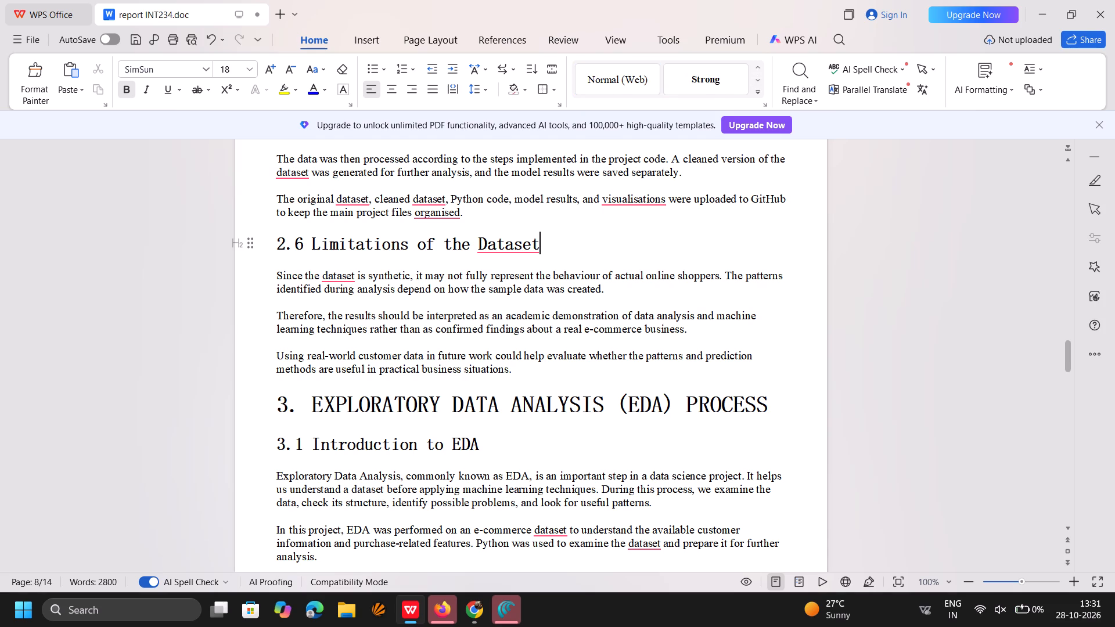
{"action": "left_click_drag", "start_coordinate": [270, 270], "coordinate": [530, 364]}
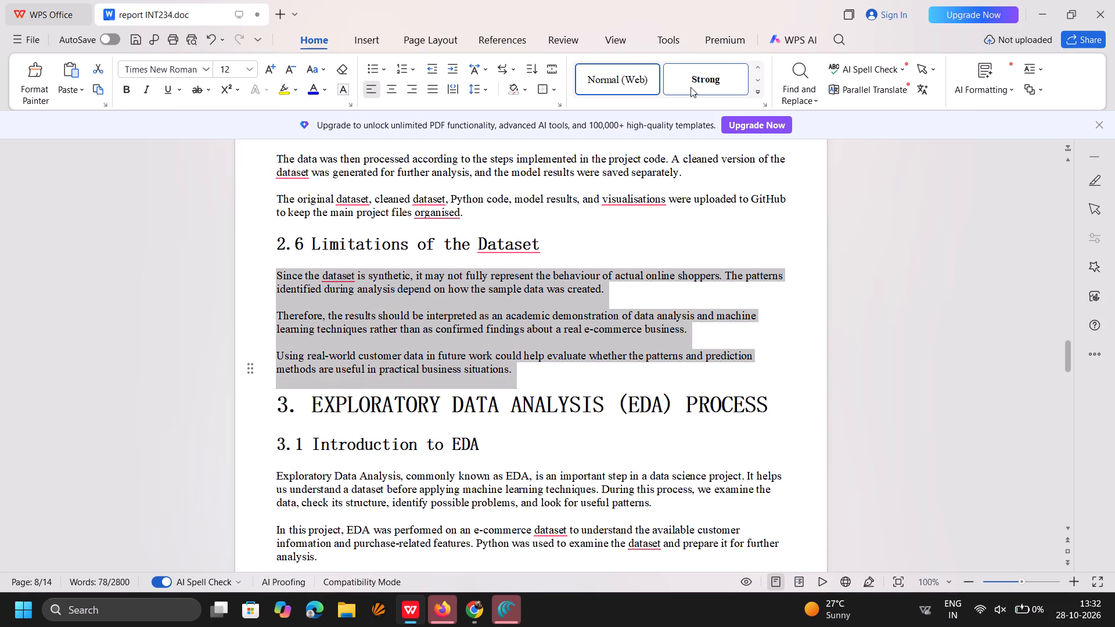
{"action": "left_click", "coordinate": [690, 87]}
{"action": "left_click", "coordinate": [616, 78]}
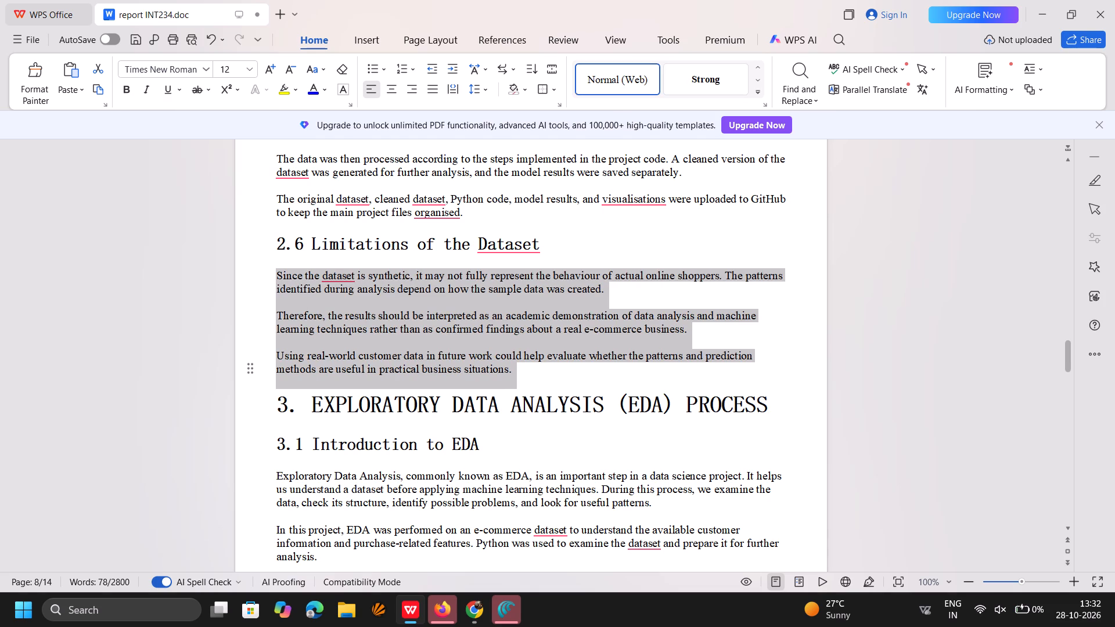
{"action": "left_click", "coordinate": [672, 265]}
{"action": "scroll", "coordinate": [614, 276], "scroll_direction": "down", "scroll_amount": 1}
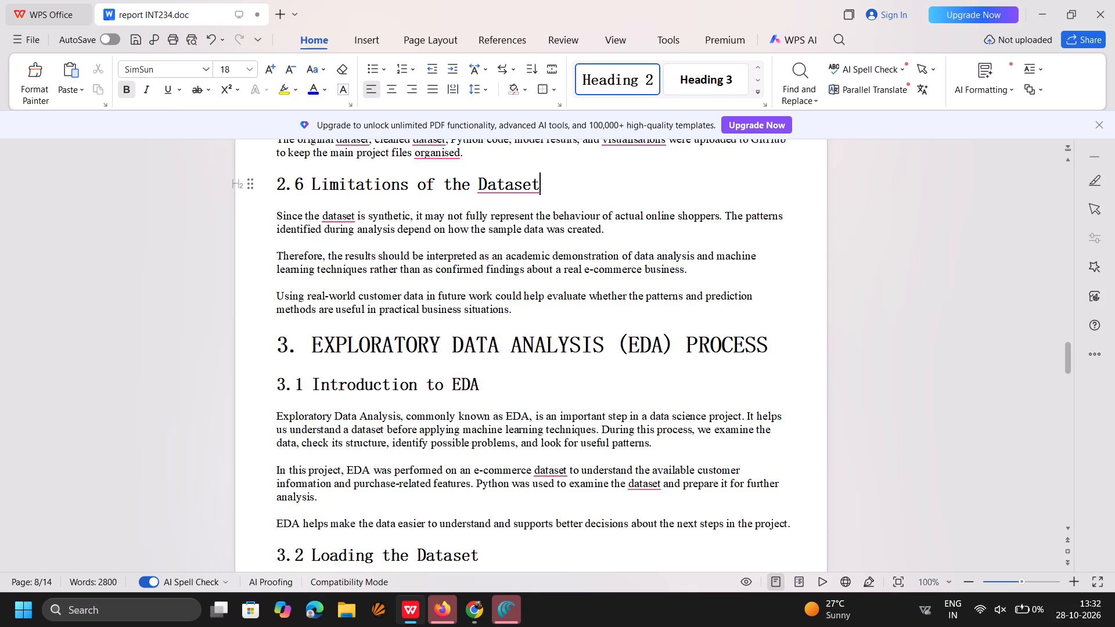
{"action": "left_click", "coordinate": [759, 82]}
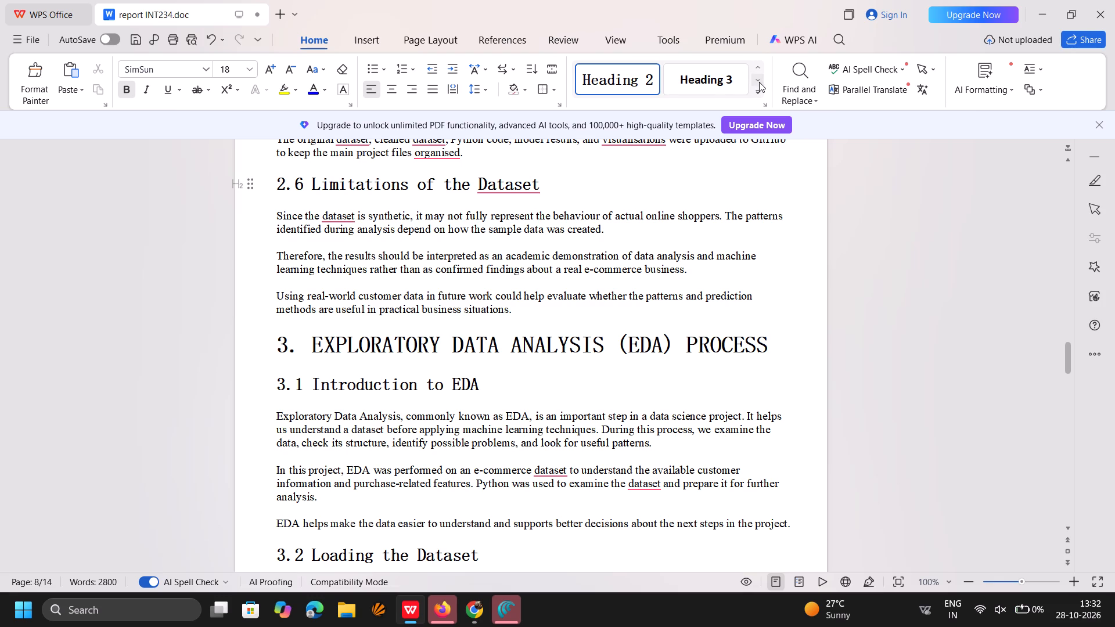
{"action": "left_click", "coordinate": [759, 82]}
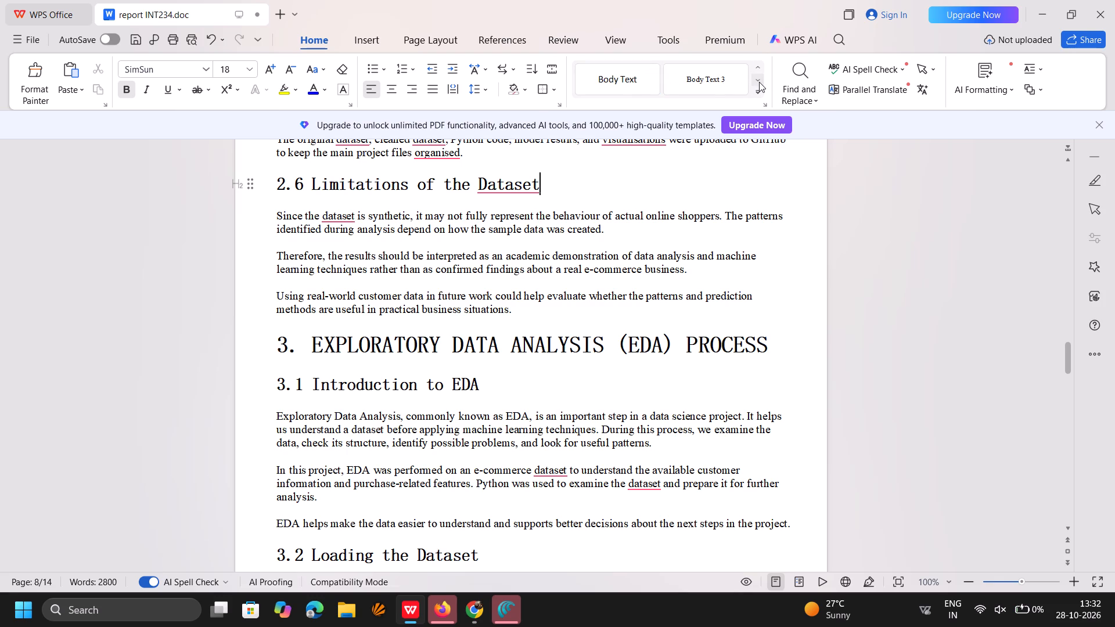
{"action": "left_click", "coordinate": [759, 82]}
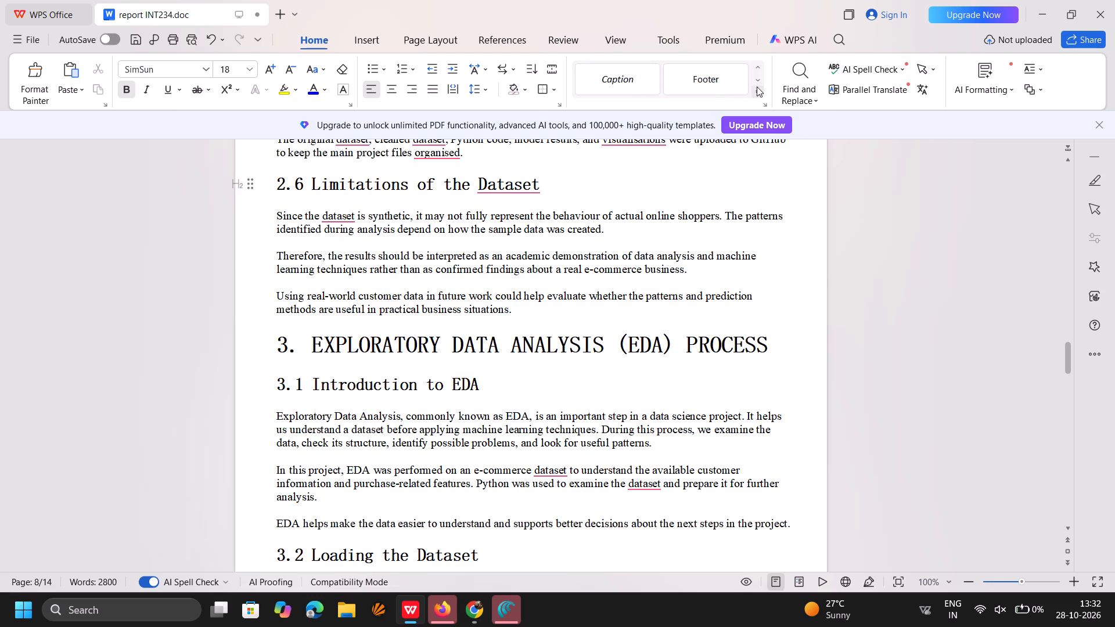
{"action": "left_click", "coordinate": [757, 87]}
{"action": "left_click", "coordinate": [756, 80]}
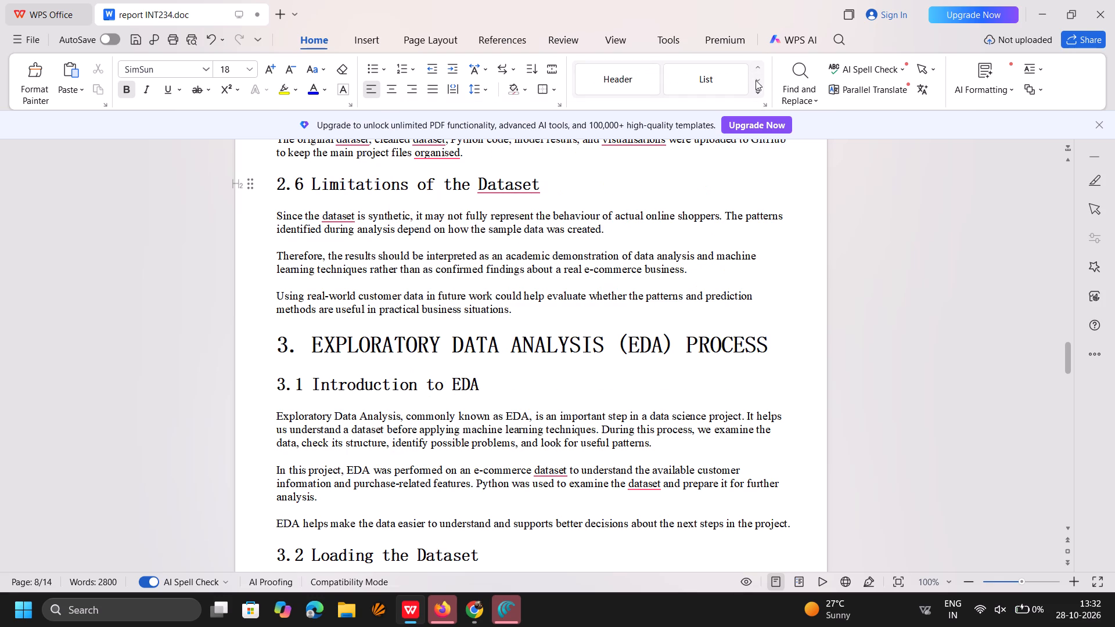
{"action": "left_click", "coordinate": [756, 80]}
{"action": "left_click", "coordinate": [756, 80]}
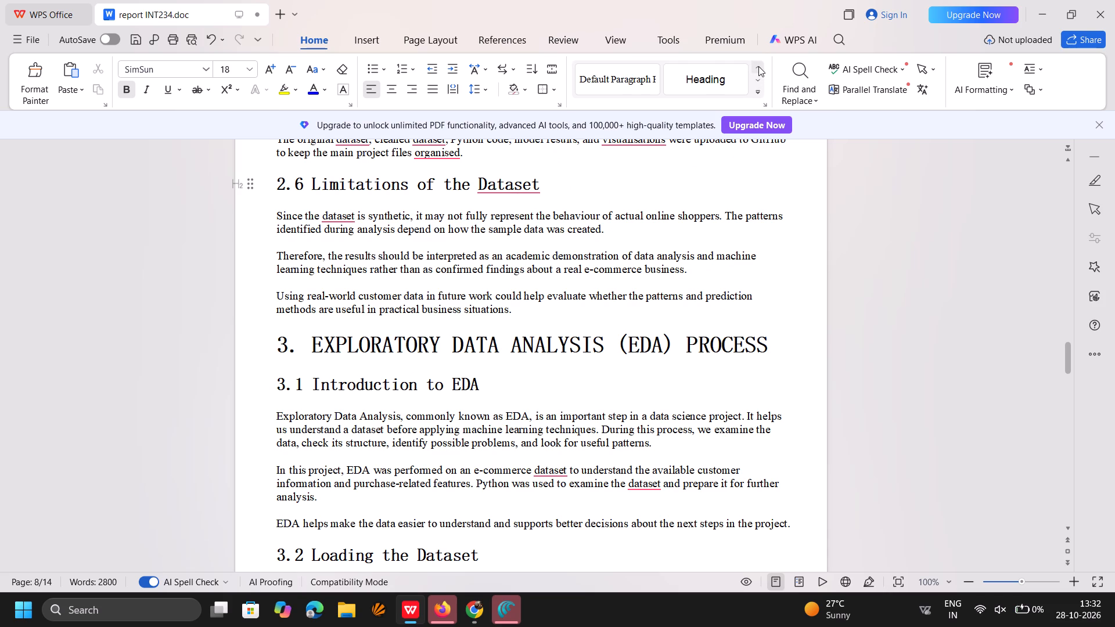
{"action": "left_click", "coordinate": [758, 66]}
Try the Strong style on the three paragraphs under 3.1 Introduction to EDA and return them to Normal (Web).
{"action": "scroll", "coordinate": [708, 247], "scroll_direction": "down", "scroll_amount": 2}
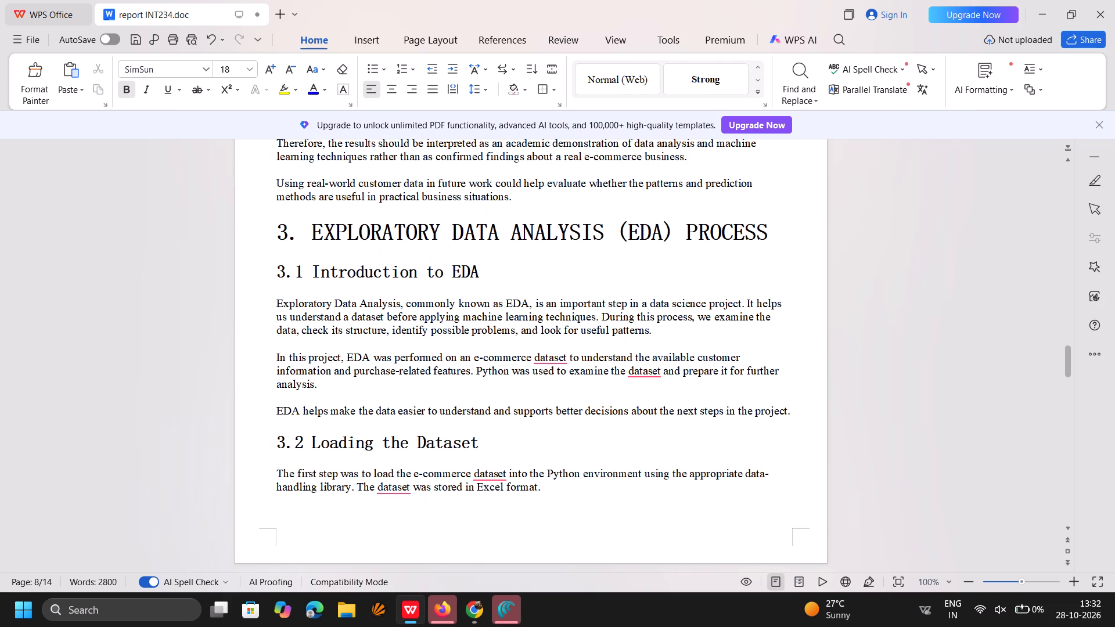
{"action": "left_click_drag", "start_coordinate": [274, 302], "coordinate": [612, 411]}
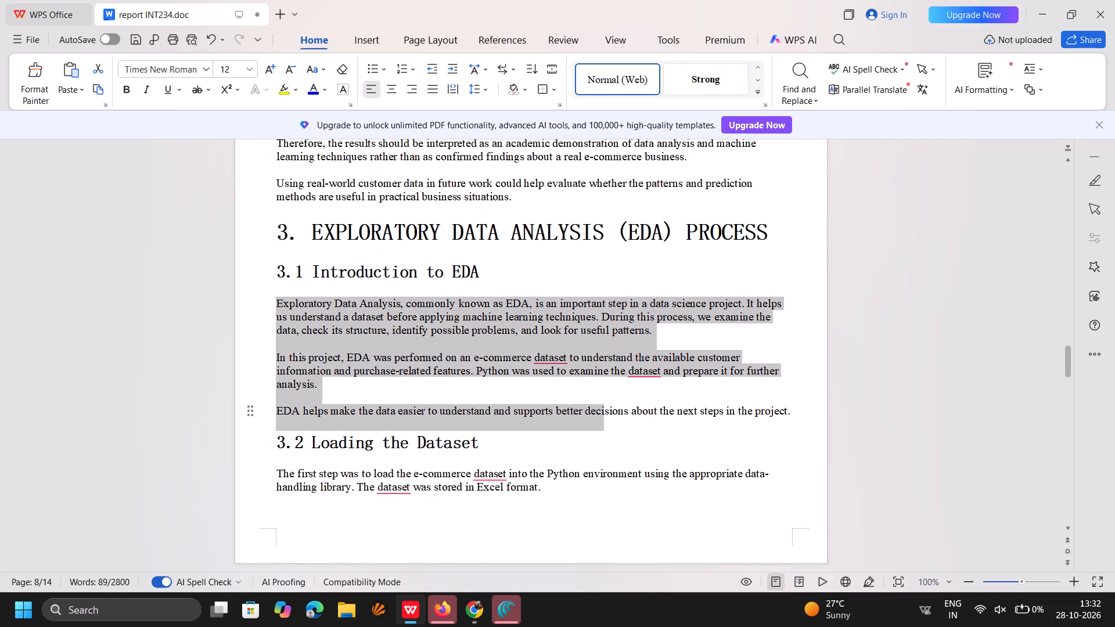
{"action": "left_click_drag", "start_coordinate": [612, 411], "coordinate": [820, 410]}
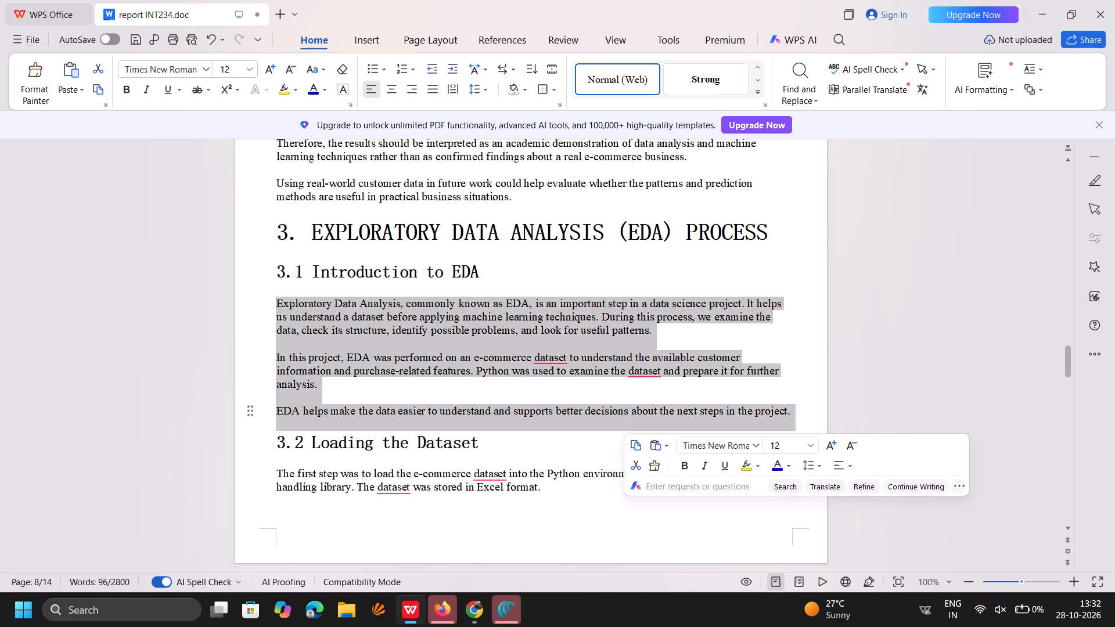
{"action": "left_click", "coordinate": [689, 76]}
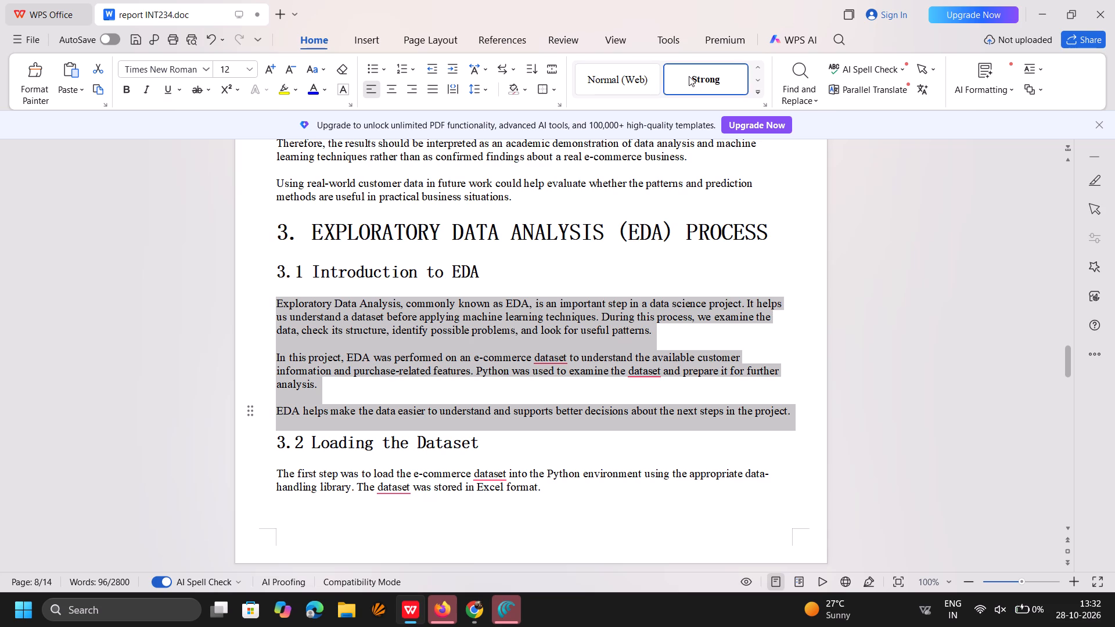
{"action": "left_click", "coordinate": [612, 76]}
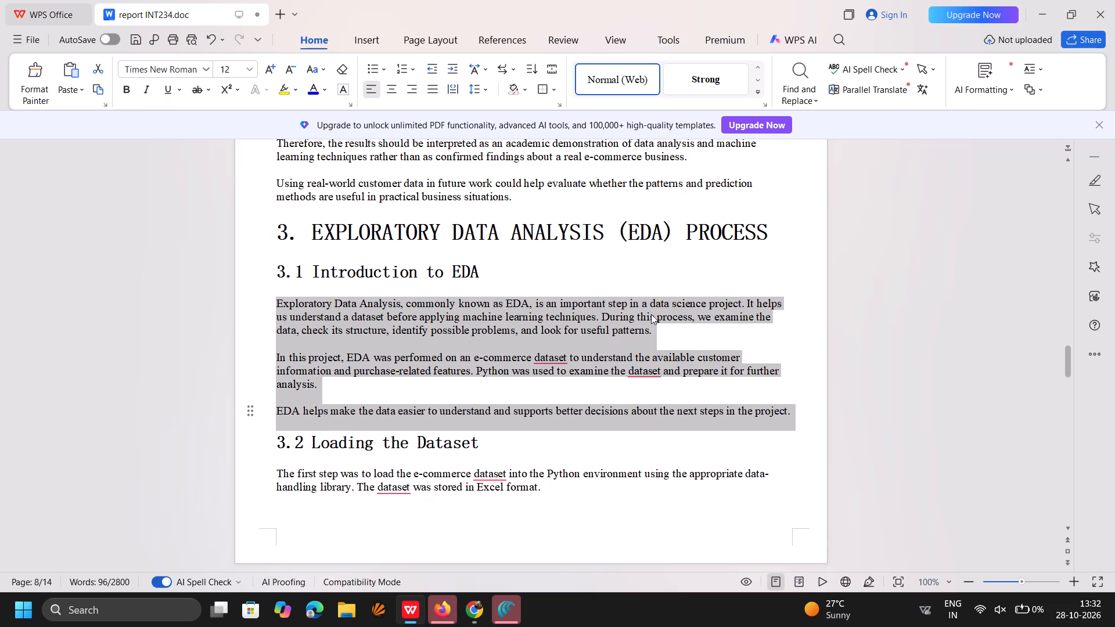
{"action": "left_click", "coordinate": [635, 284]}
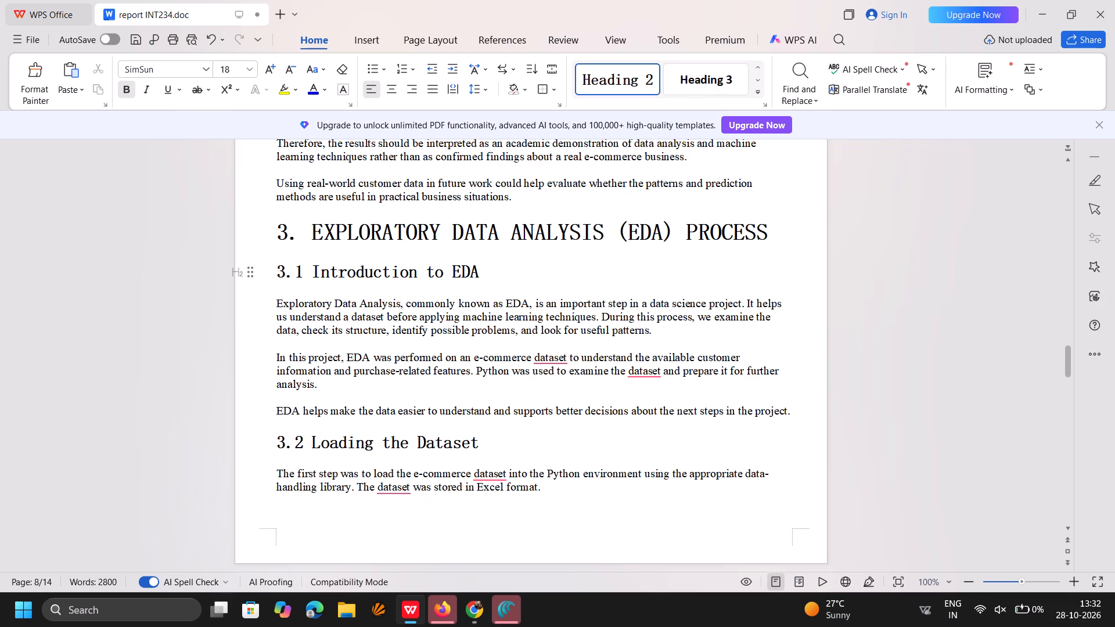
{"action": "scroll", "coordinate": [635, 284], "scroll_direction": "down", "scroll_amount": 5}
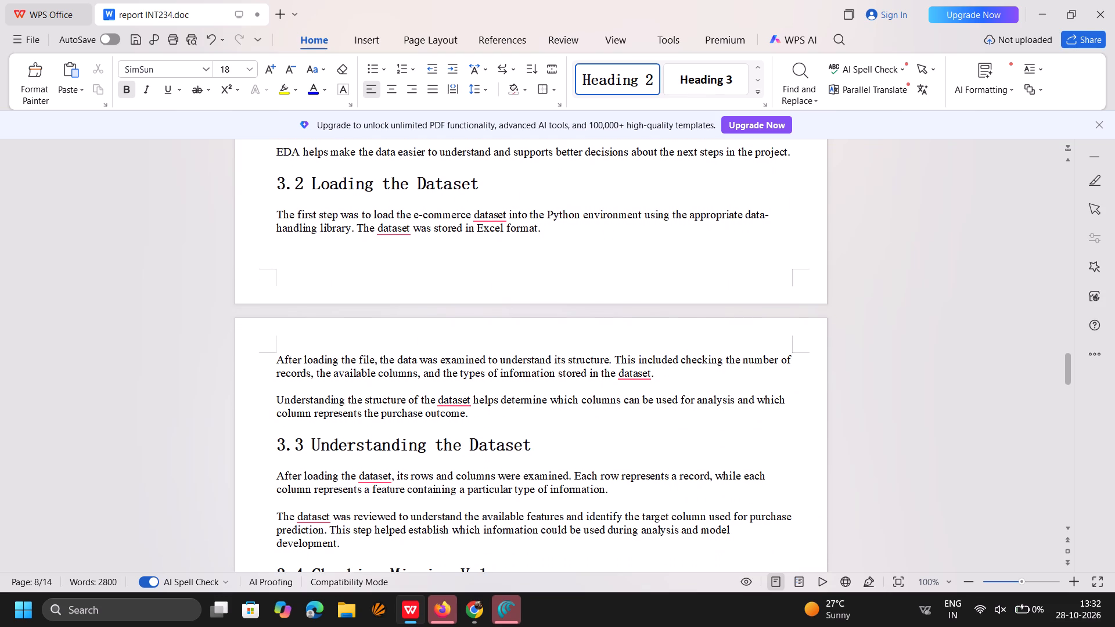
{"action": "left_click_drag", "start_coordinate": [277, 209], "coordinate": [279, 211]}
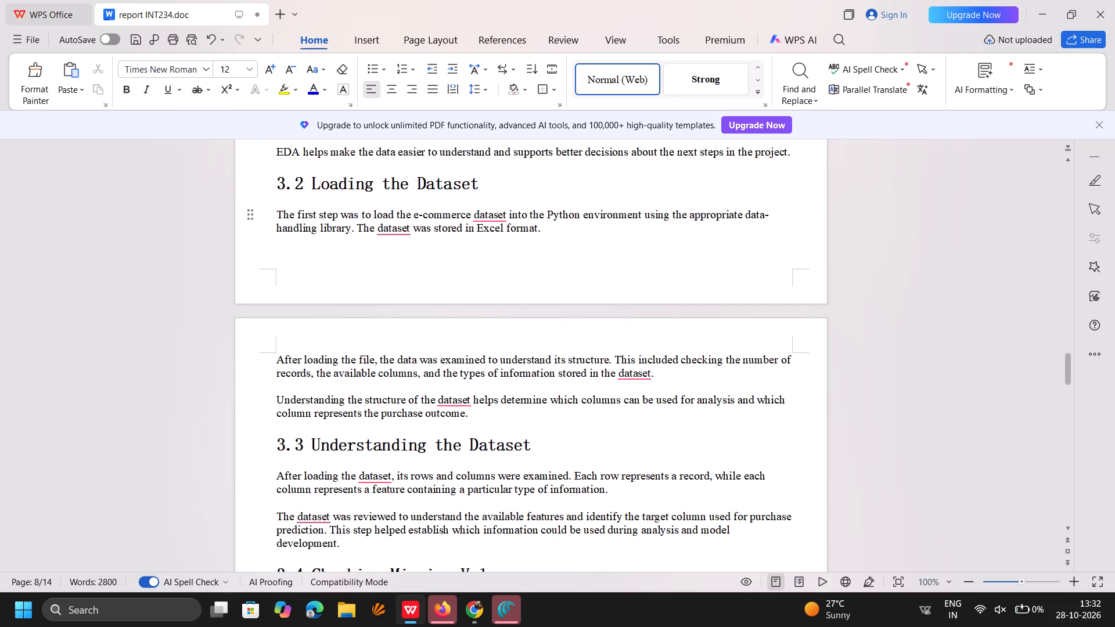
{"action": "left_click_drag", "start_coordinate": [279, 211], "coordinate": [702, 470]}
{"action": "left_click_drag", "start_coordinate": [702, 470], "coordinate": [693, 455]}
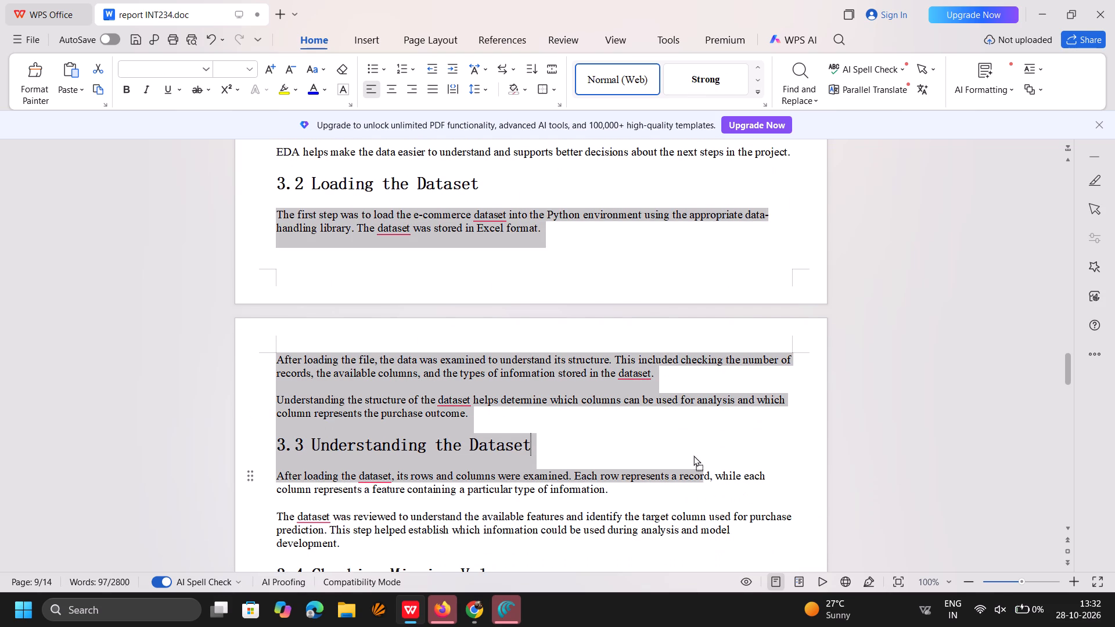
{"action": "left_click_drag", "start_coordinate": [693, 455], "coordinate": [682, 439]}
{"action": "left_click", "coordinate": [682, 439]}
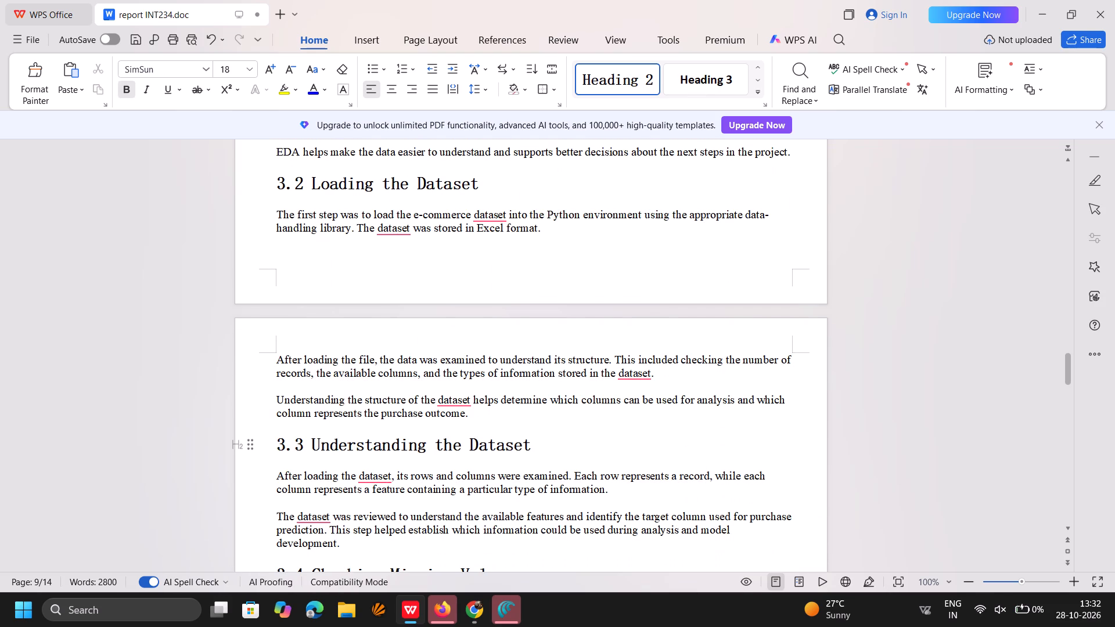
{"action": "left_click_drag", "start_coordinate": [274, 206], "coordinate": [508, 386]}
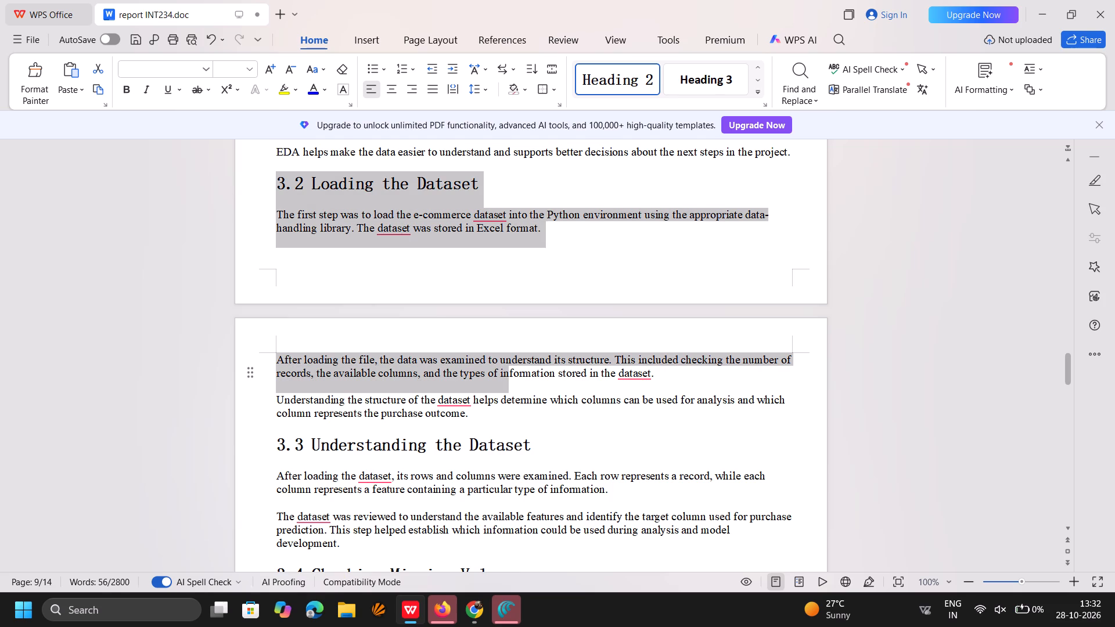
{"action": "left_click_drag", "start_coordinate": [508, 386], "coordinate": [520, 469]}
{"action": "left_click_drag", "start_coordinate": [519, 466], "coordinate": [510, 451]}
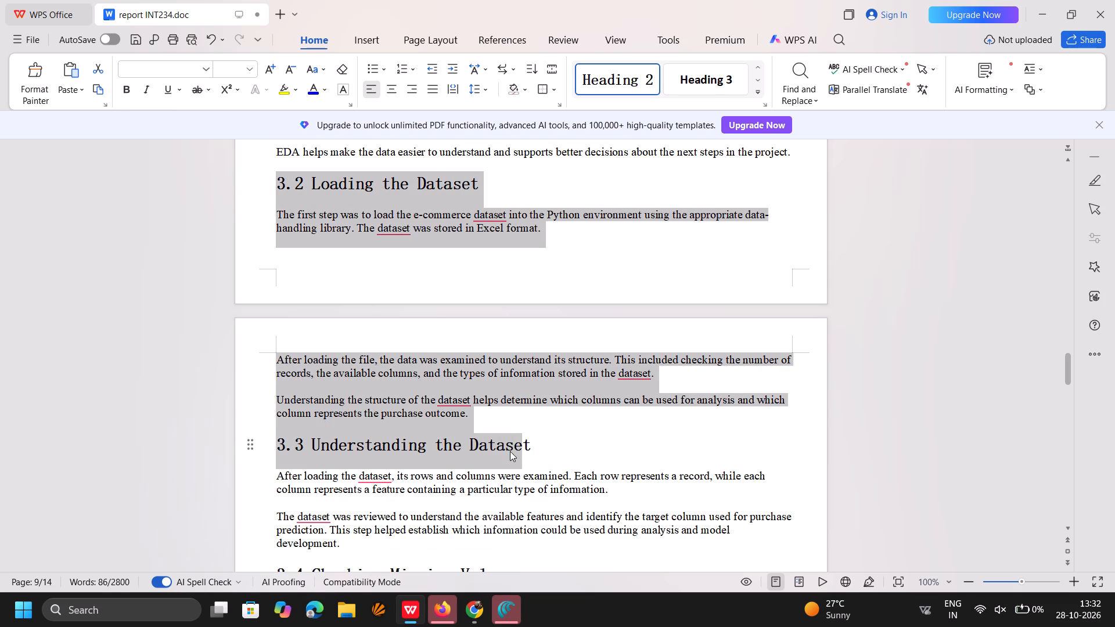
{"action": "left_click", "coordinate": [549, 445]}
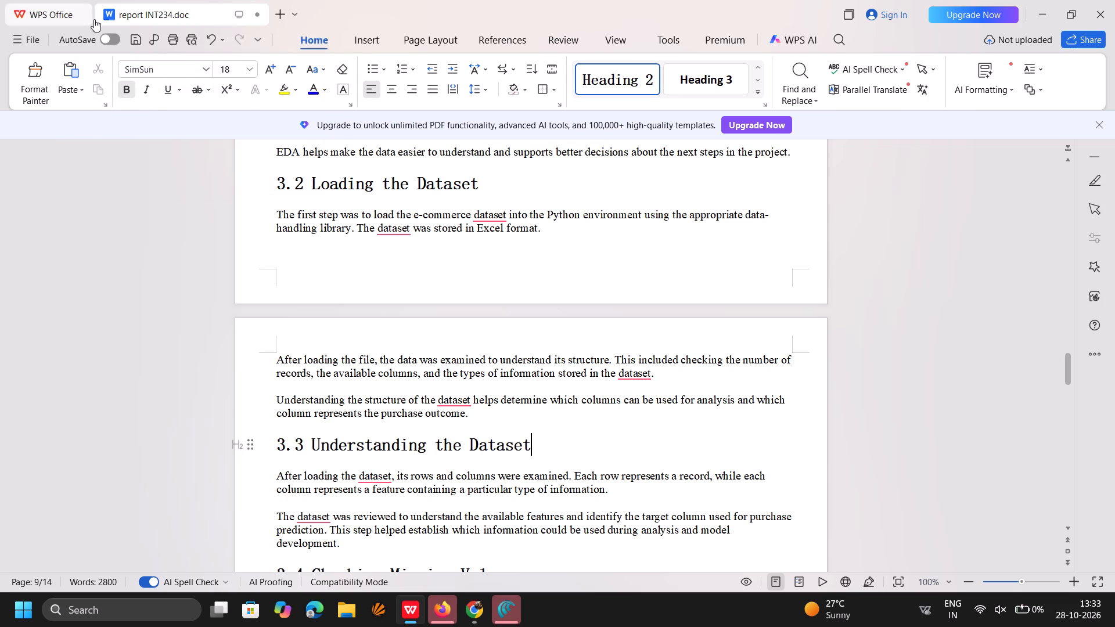
Save the report as report INT234.doc in the Downloads folder, replacing the existing file.
{"action": "left_click", "coordinate": [29, 39]}
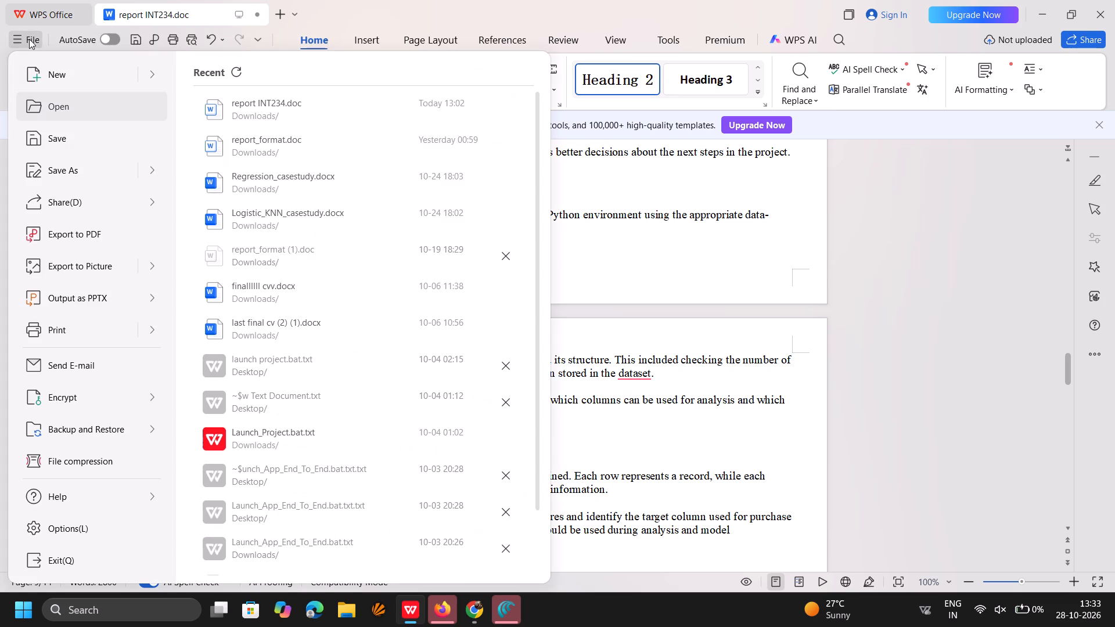
{"action": "left_click", "coordinate": [64, 172]}
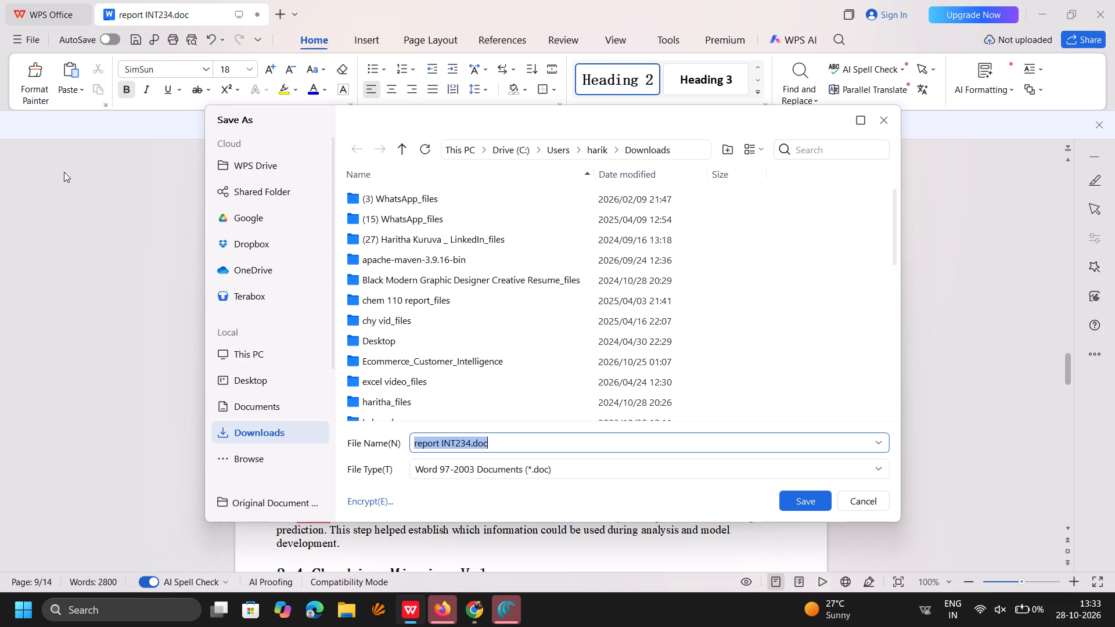
{"action": "left_click", "coordinate": [794, 499]}
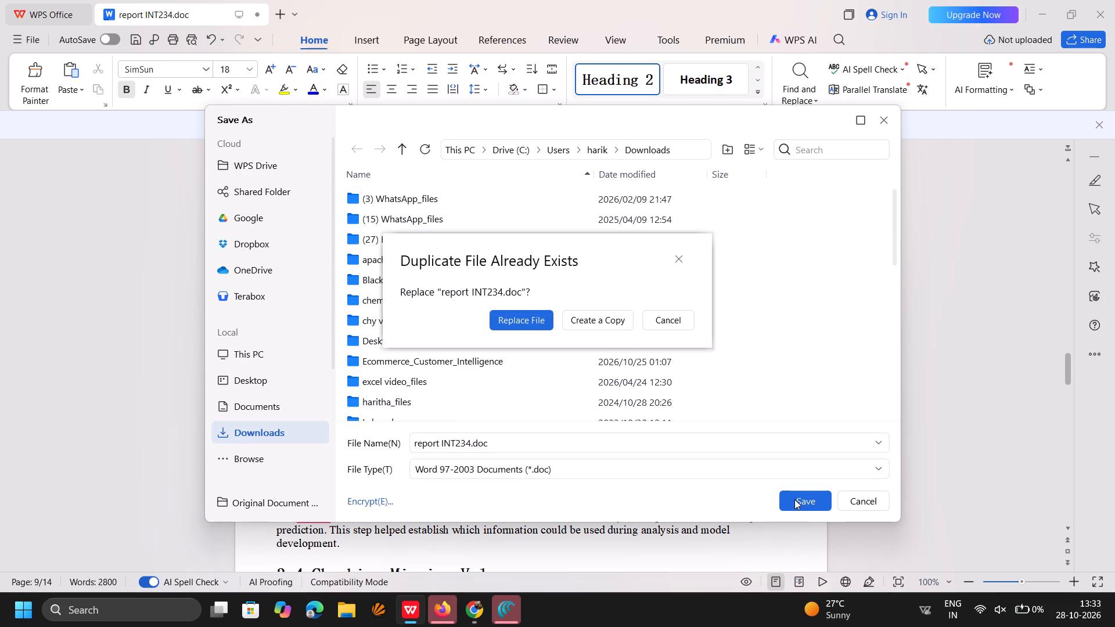
{"action": "left_click", "coordinate": [521, 323]}
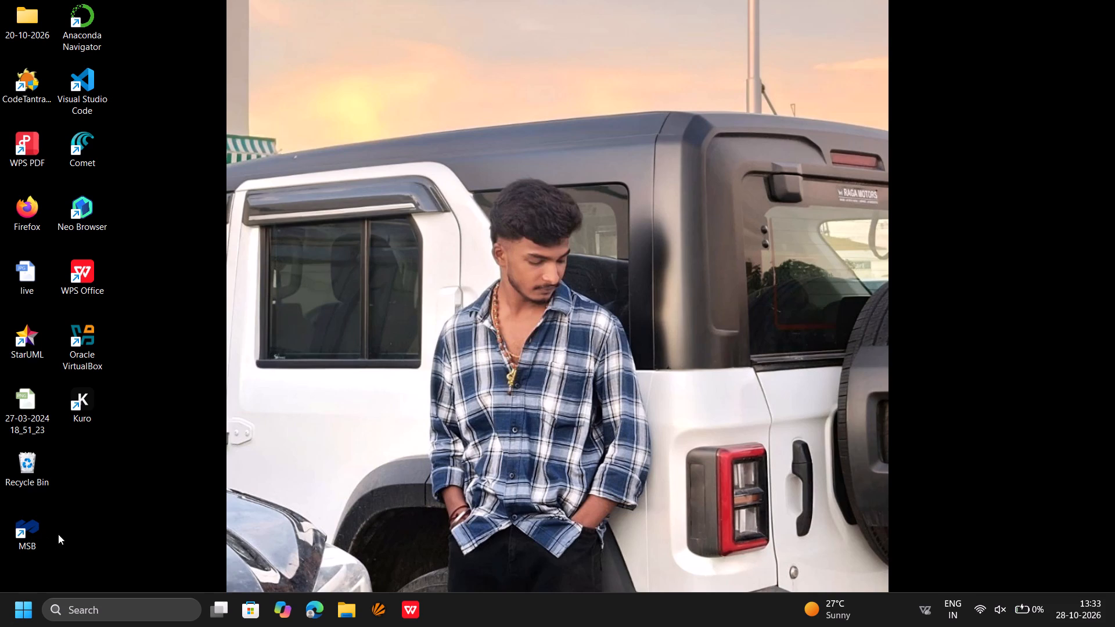
Launch Kuro from the desktop.
{"action": "double_click", "coordinate": [85, 402]}
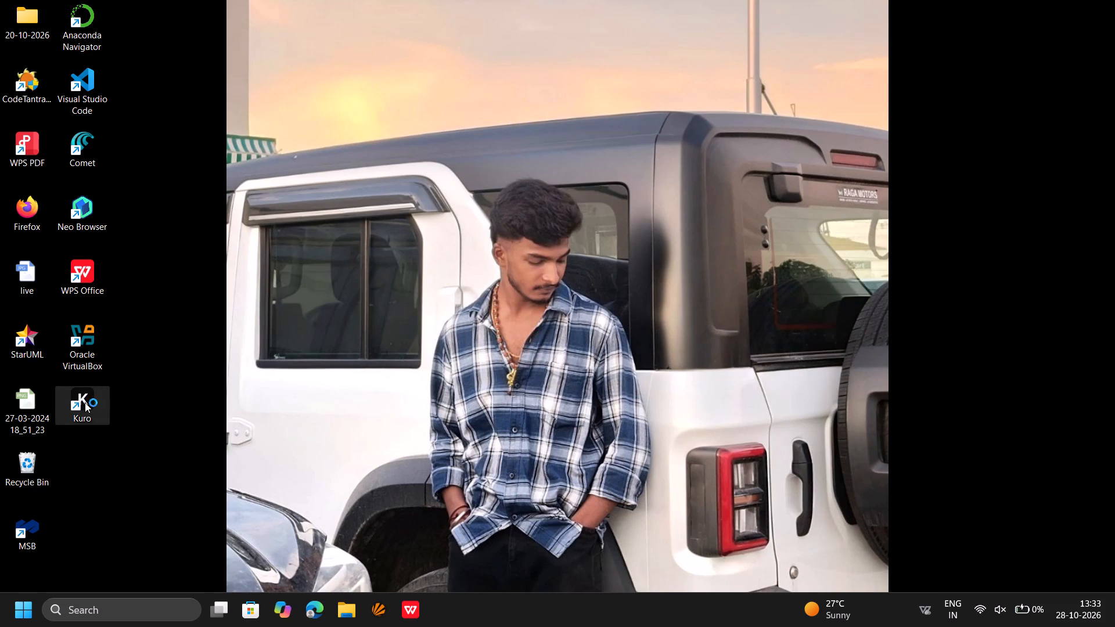